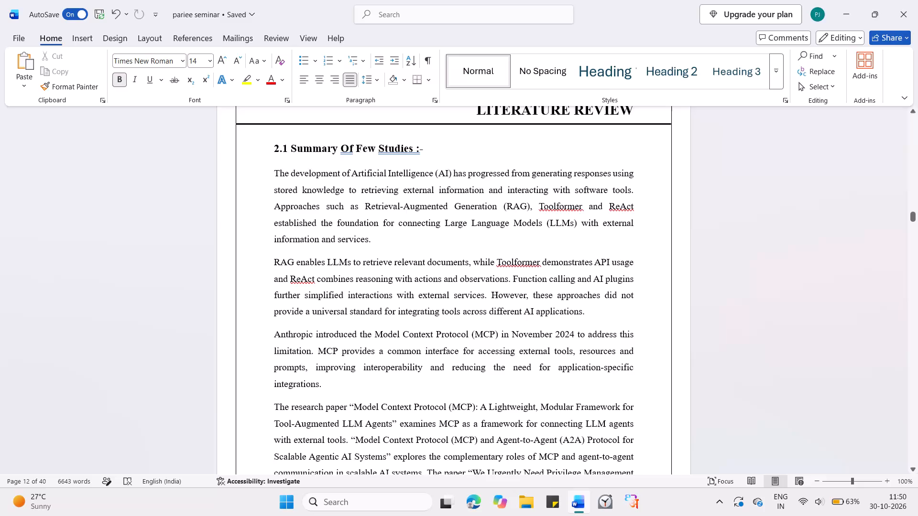
# Remove the space before the "Table 2.1: Summary of Tool-Use Approaches in AI" caption.
pyautogui.scroll(-2, 453, 274)
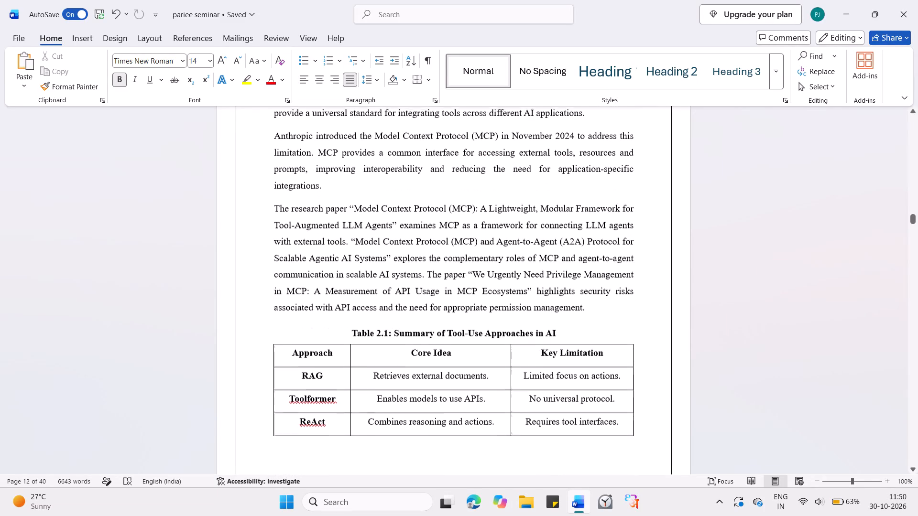
pyautogui.scroll(-1, 453, 274)
pyautogui.click(433, 286)
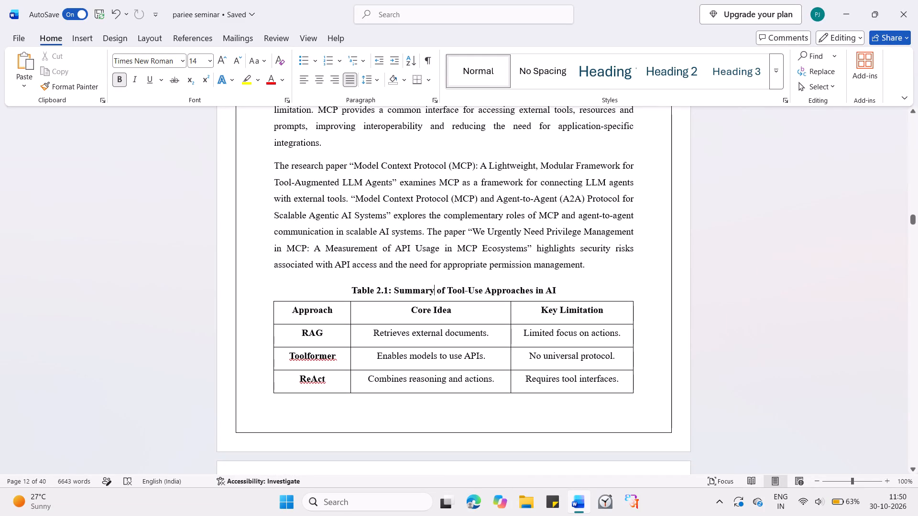
pyautogui.click(374, 81)
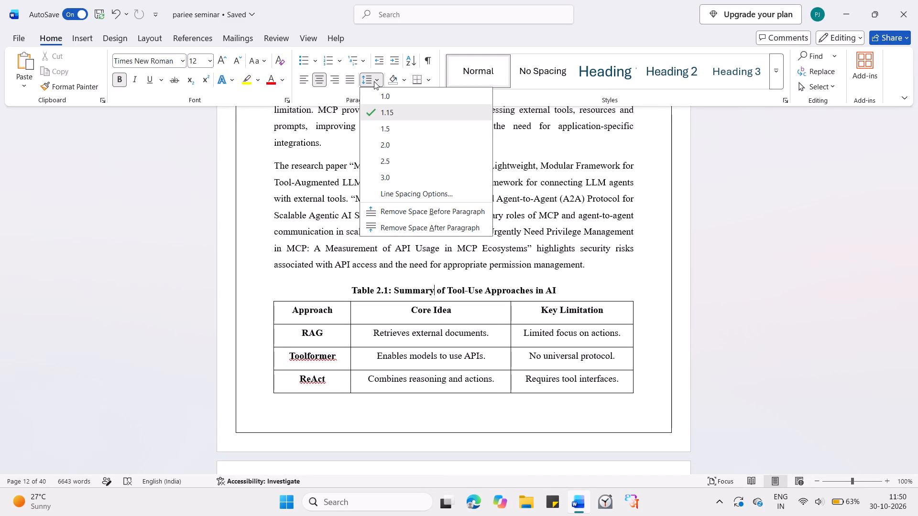
pyautogui.click(380, 211)
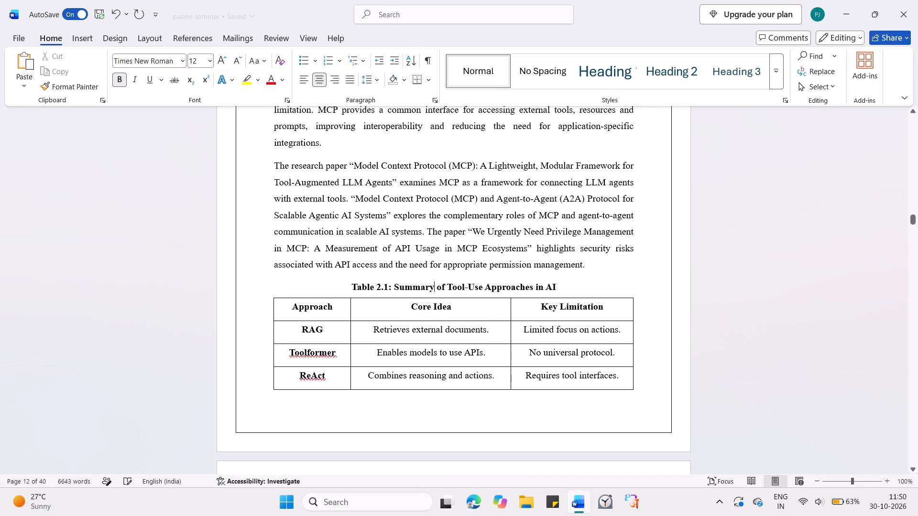
pyautogui.click(375, 84)
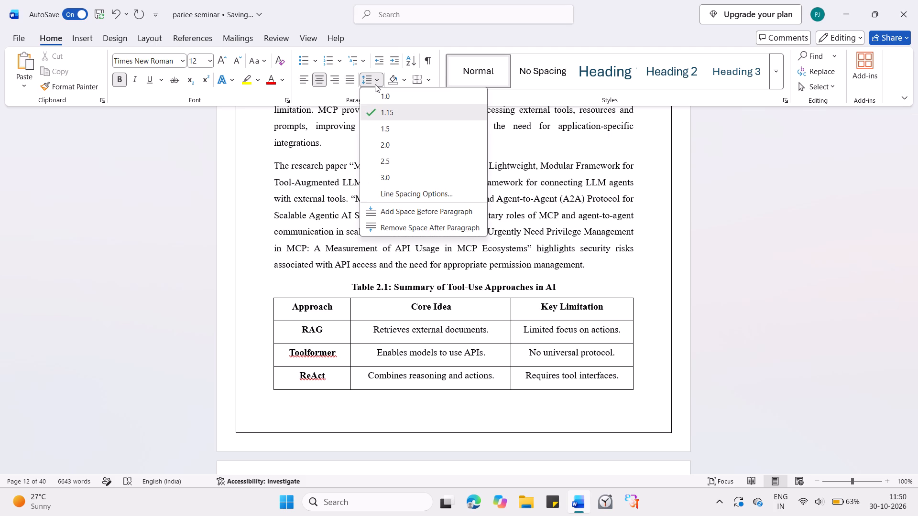
pyautogui.click(568, 237)
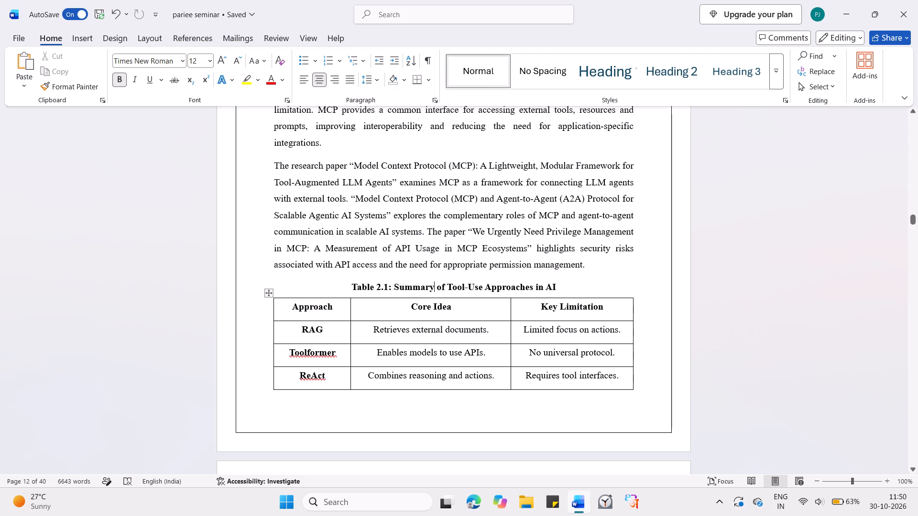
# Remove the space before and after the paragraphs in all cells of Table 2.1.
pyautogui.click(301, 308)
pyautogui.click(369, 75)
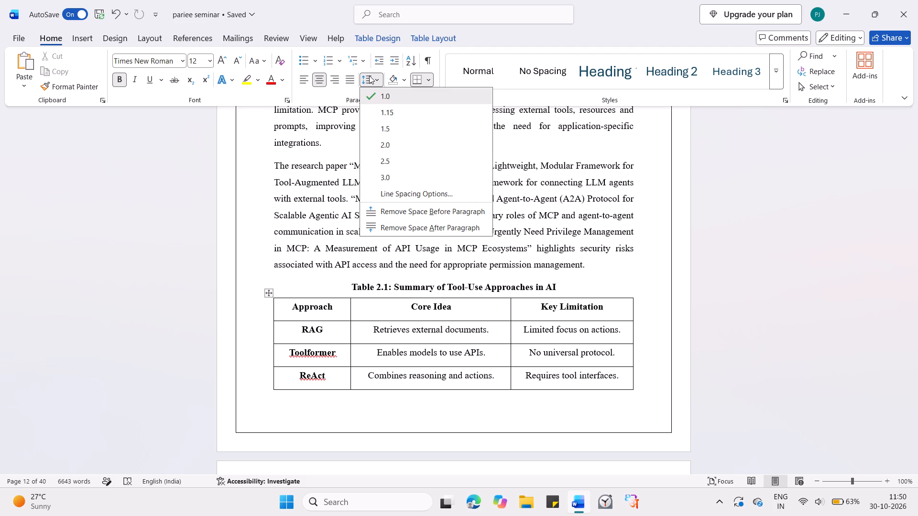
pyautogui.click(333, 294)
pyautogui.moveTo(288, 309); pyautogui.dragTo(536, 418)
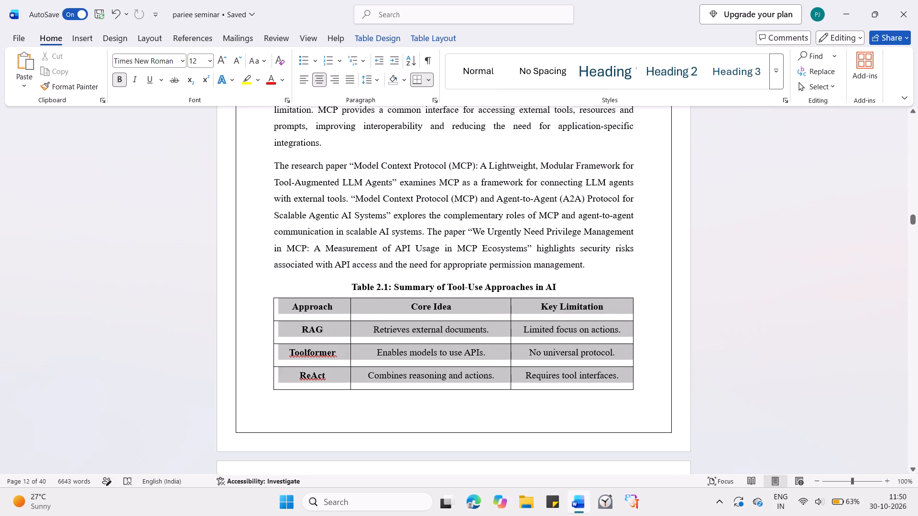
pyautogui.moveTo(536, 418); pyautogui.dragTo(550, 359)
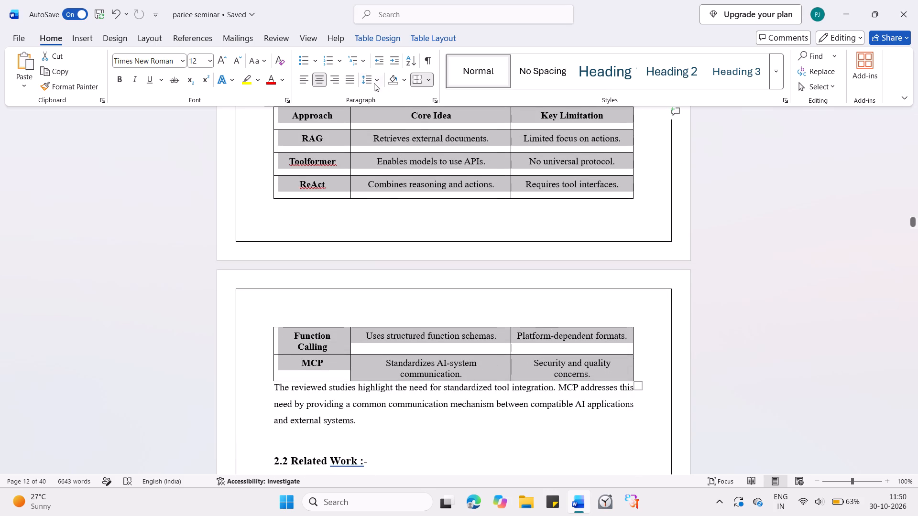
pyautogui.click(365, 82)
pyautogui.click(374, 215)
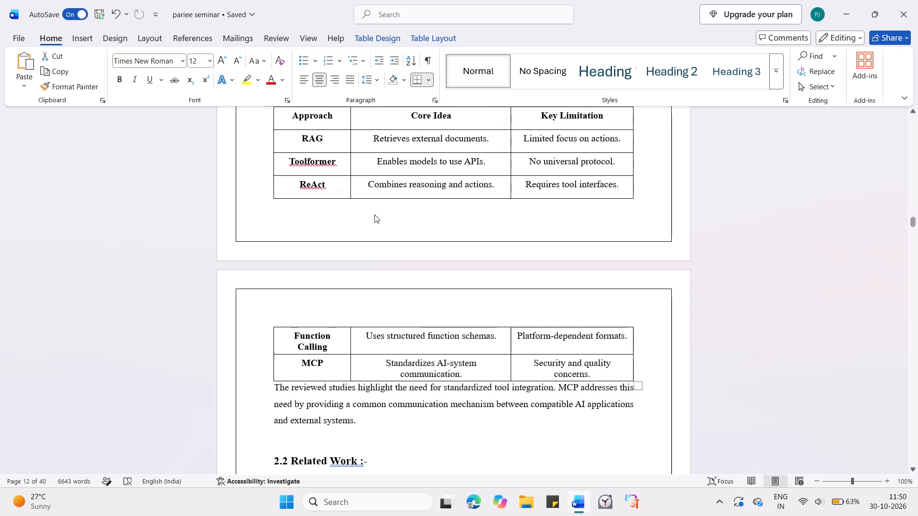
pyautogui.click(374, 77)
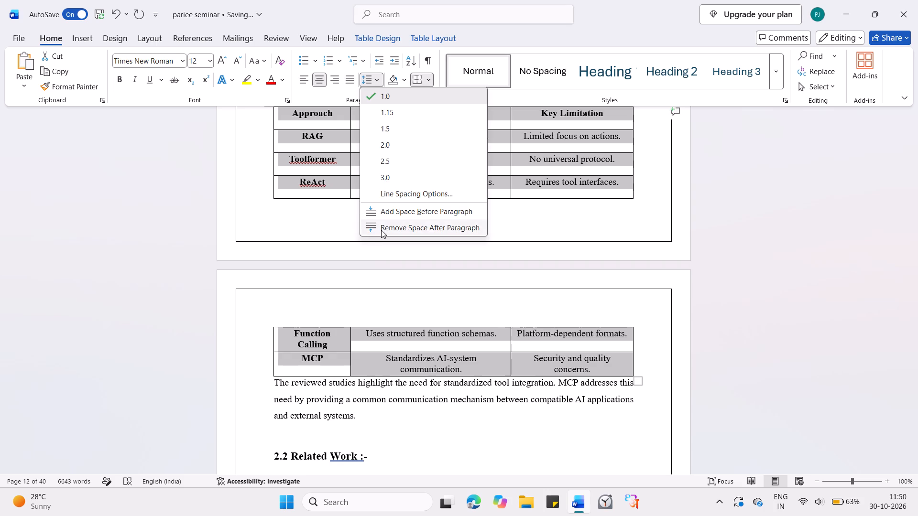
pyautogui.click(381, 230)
# Set the paragraph spacing in all Table 2.1 cells to 3 pt before and 3 pt after.
pyautogui.click(374, 81)
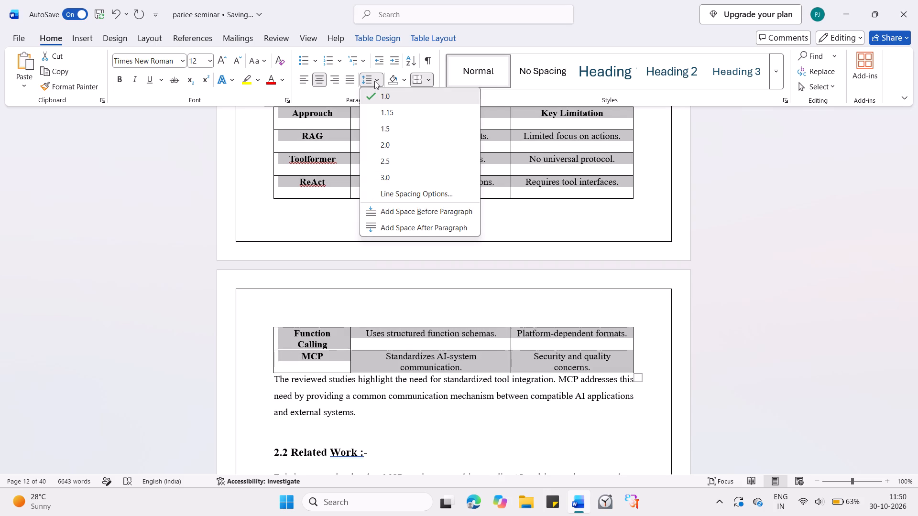
pyautogui.click(398, 196)
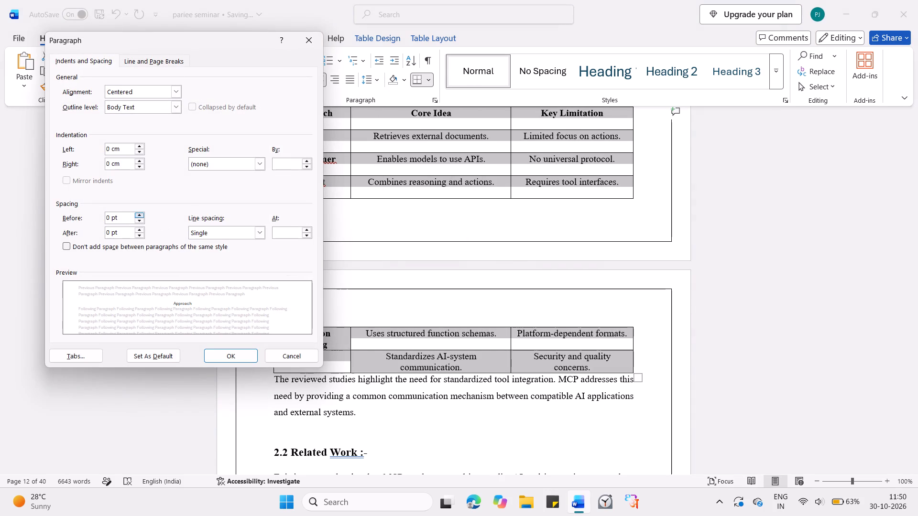
pyautogui.click(109, 215)
pyautogui.press('3')
pyautogui.click(109, 231)
pyautogui.press('3')
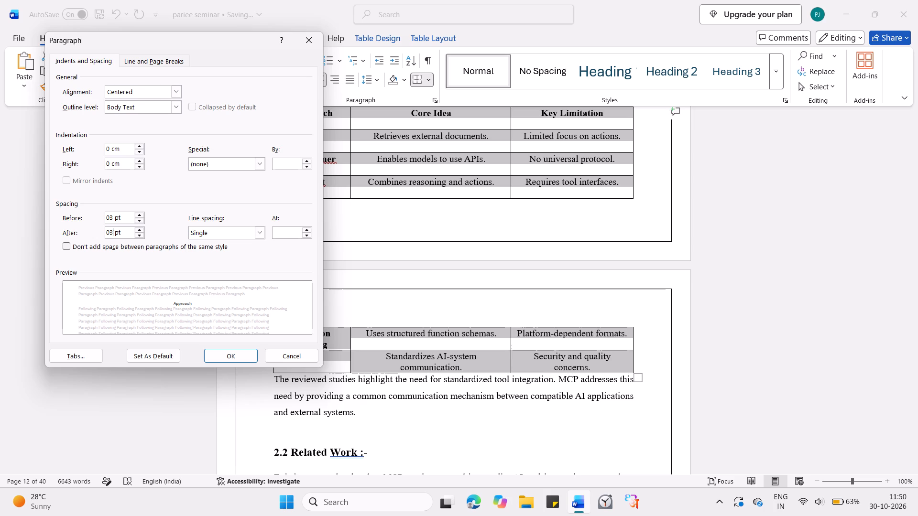
pyautogui.click(213, 356)
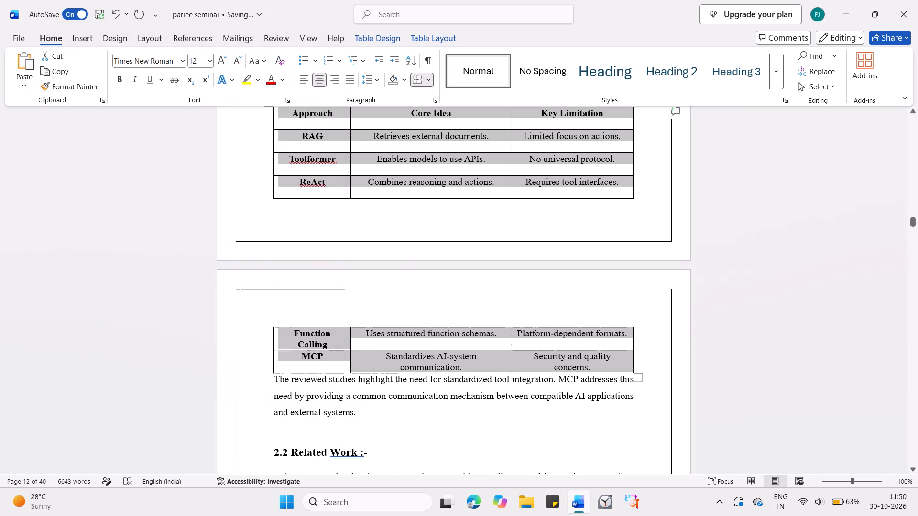
pyautogui.click(397, 430)
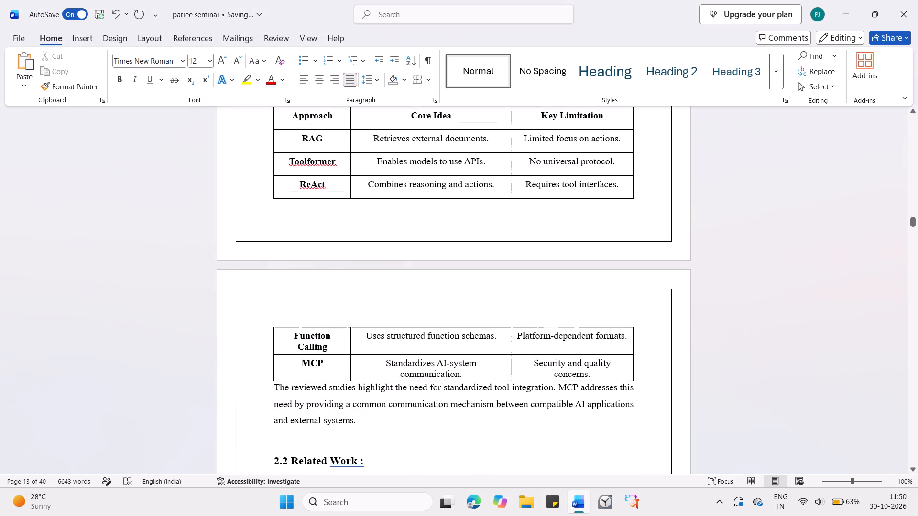
# Add space before the paragraph beginning "The reviewed studies highlight" directly below Table 2.1.
pyautogui.scroll(-1, 397, 430)
pyautogui.click(337, 332)
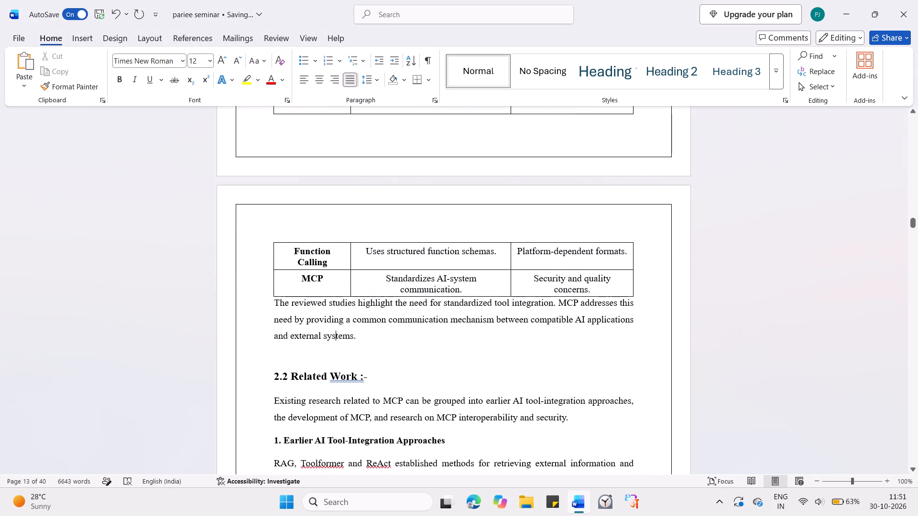
pyautogui.click(372, 72)
pyautogui.click(367, 79)
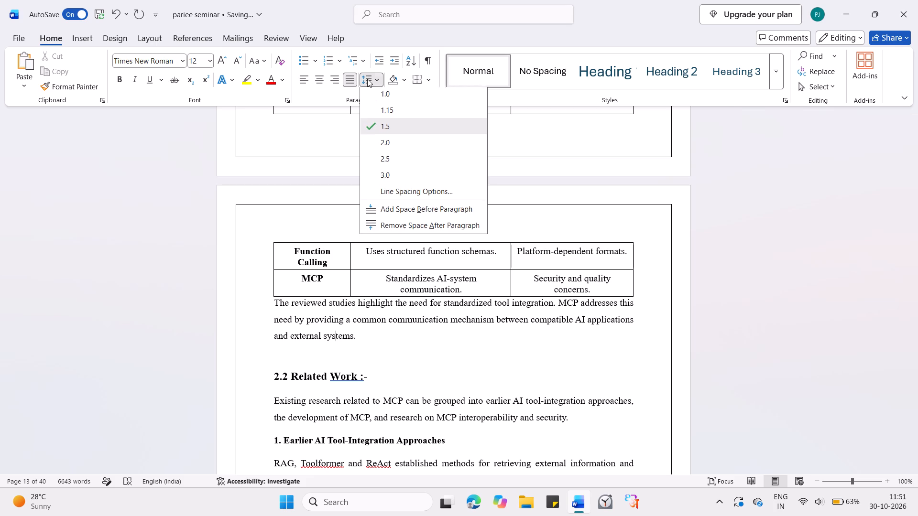
pyautogui.click(380, 209)
# Set the line spacing of the empty paragraph above the "2.2 Related Work" heading to 1.0.
pyautogui.scroll(-1, 371, 266)
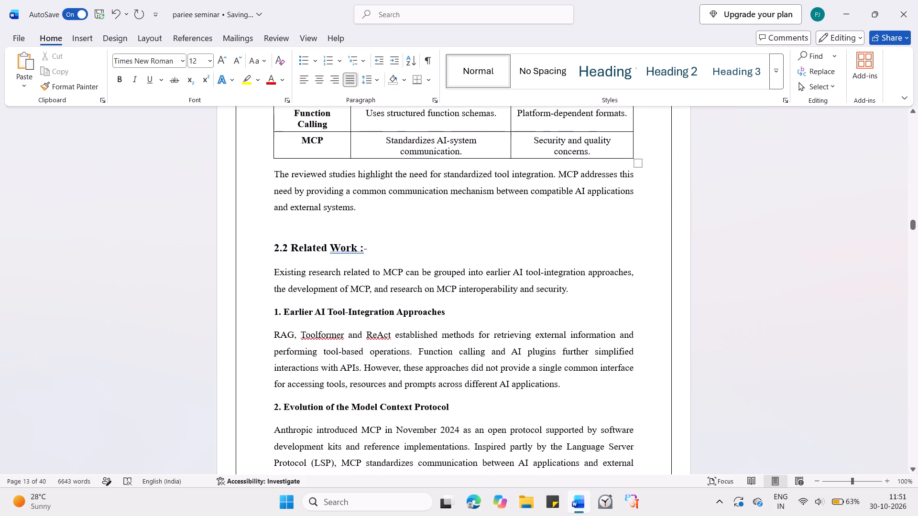
pyautogui.click(295, 231)
pyautogui.click(370, 77)
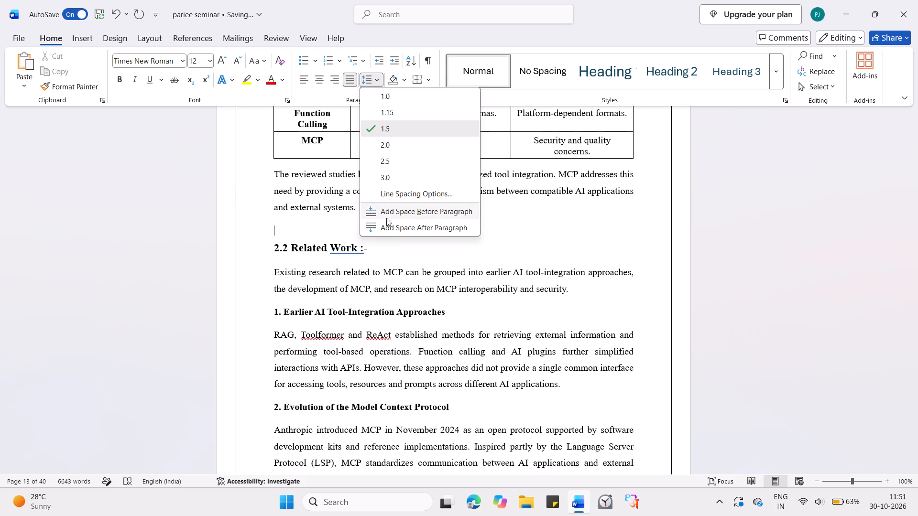
pyautogui.click(303, 220)
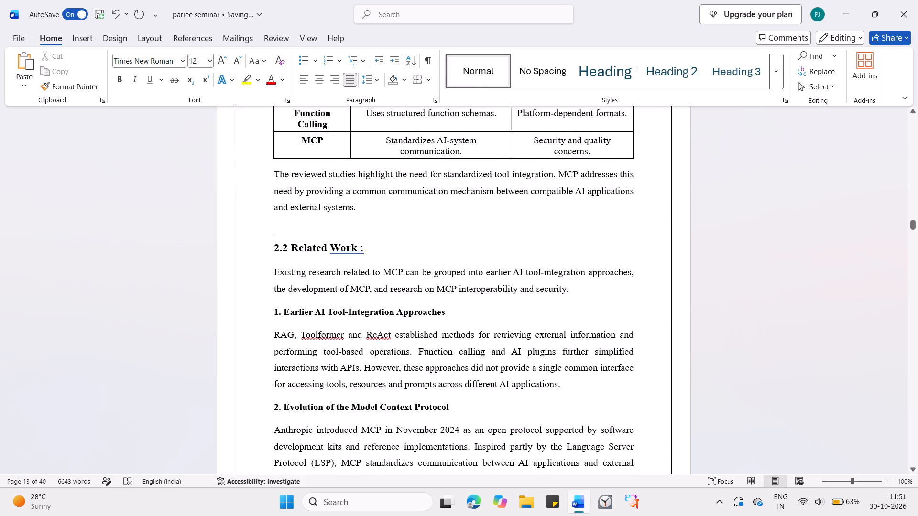
pyautogui.click(371, 80)
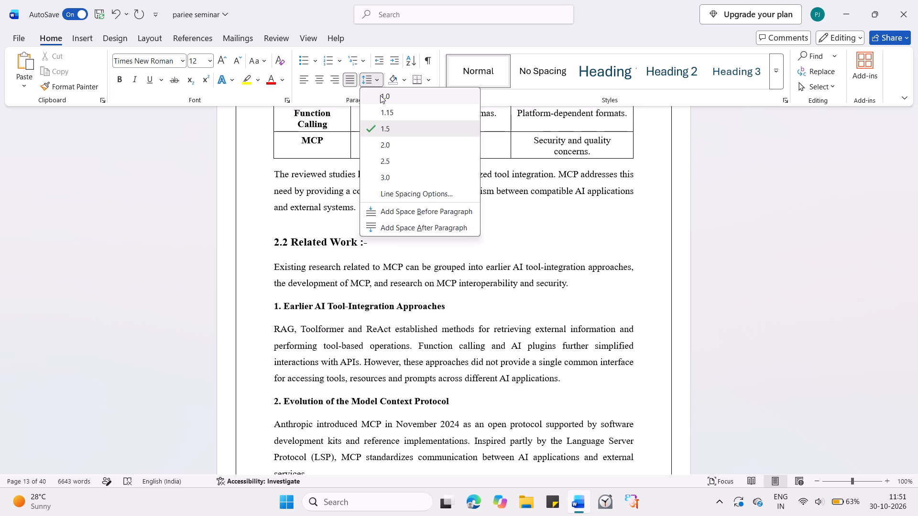
pyautogui.click(380, 95)
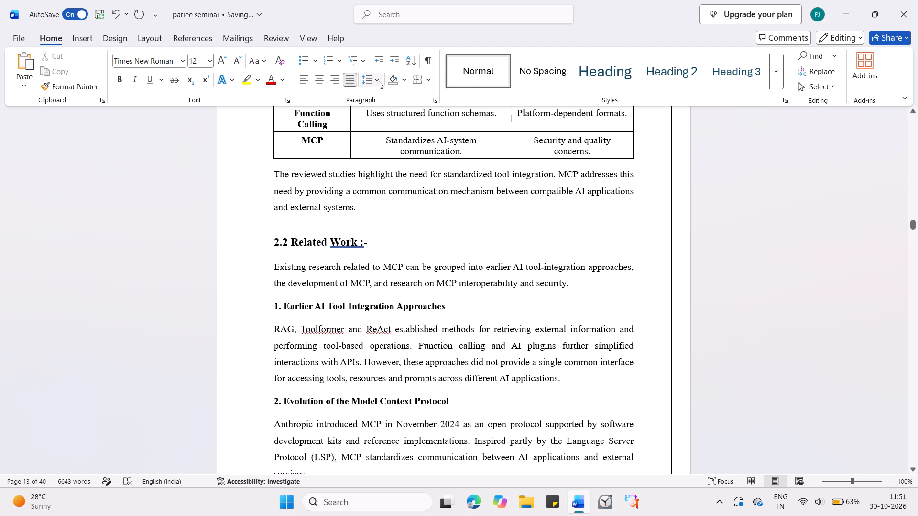
pyautogui.click(379, 86)
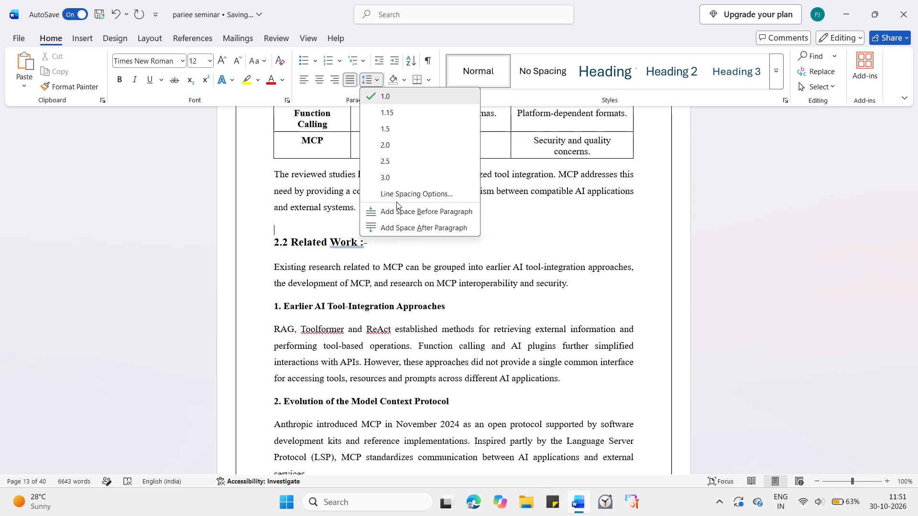
pyautogui.click(399, 194)
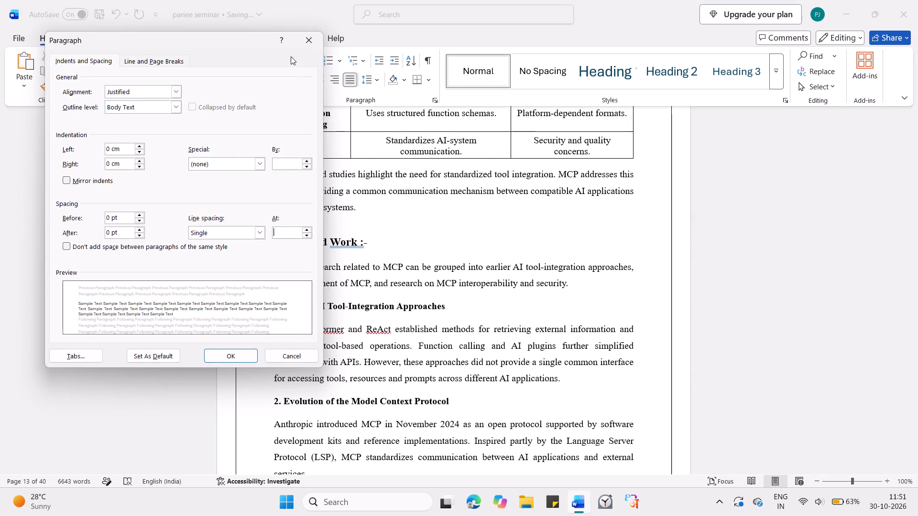
pyautogui.click(309, 48)
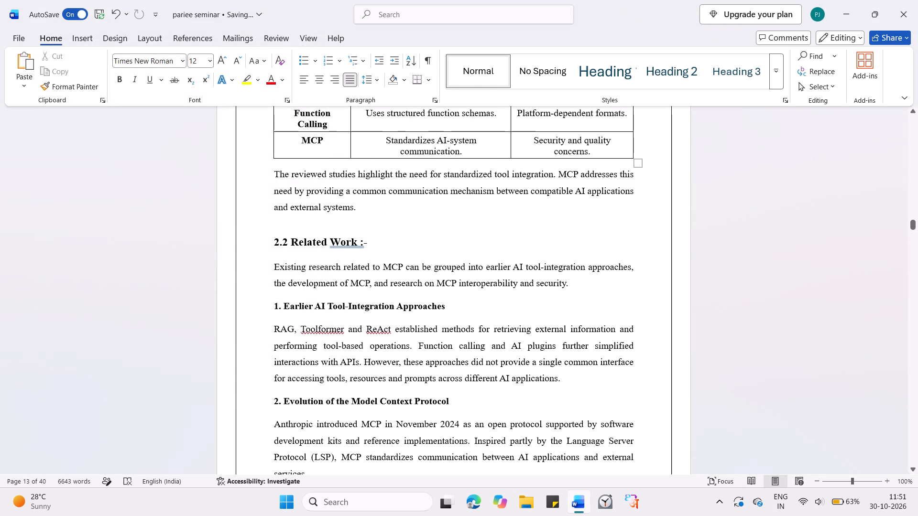
# Review the layout of Chapter 2 from its title through Table 2.1 to the "2.2 Related Work" section.
pyautogui.click(303, 239)
pyautogui.scroll(2, 303, 239)
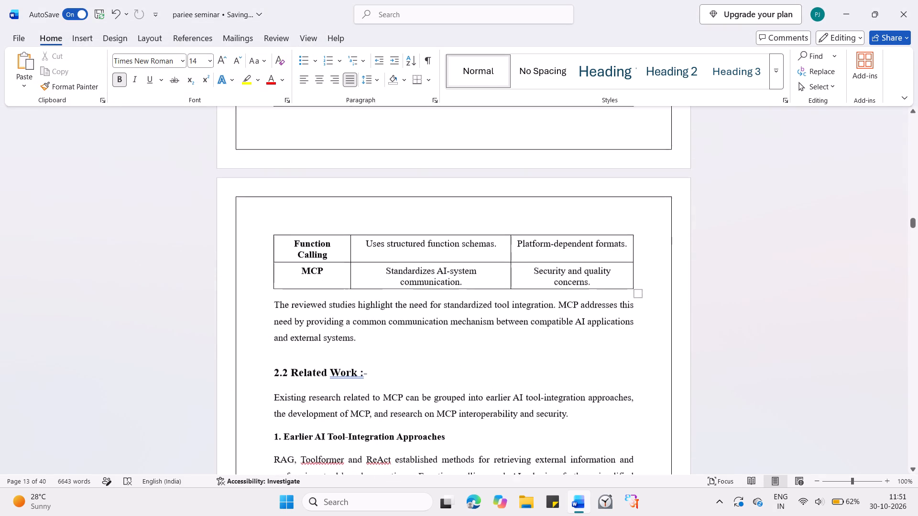
pyautogui.scroll(2, 303, 239)
pyautogui.scroll(-2, 303, 239)
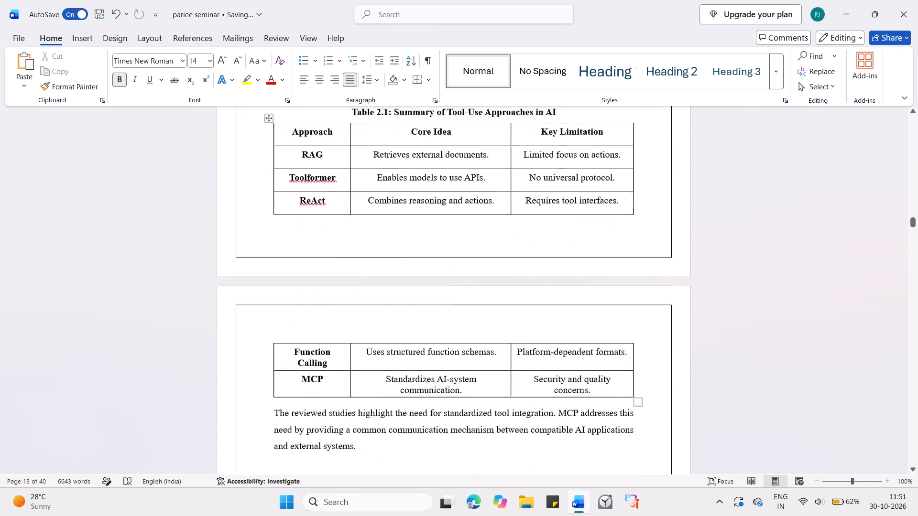
pyautogui.scroll(-2, 303, 239)
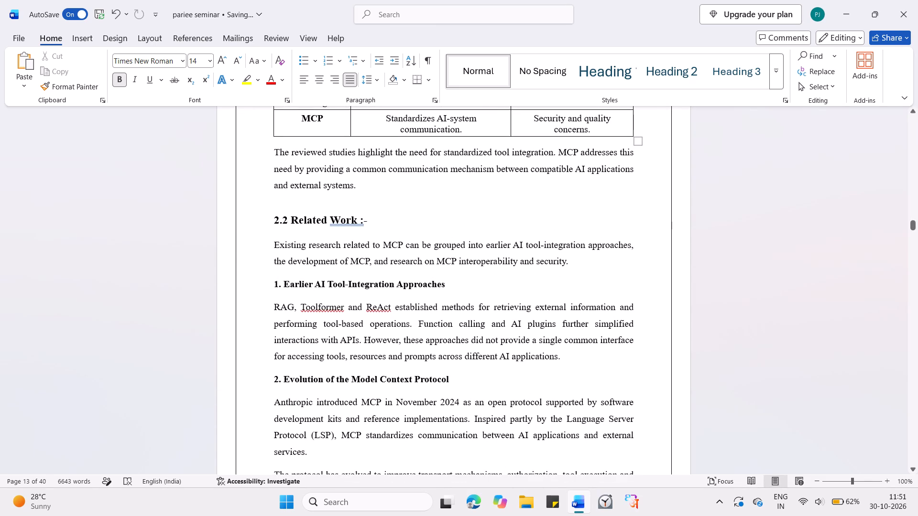
pyautogui.click(349, 221)
pyautogui.scroll(8, 349, 221)
pyautogui.scroll(-2, 349, 221)
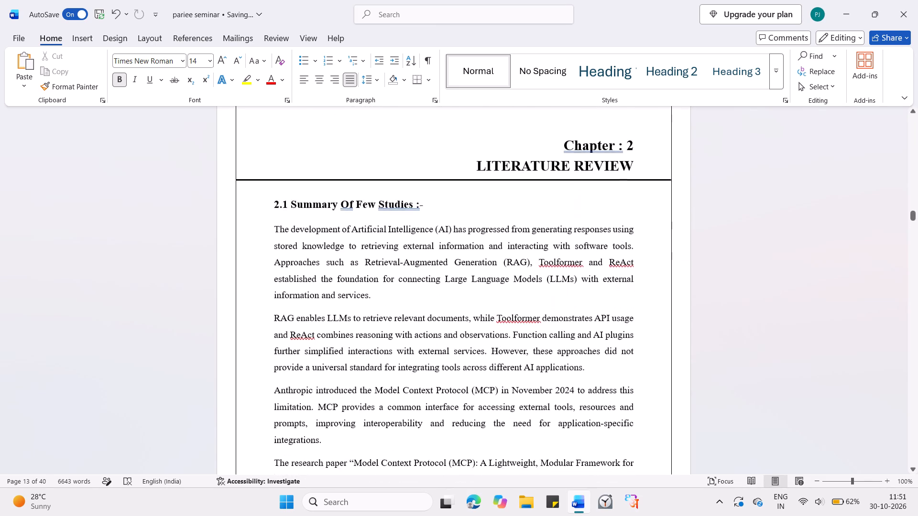
pyautogui.scroll(-4, 349, 221)
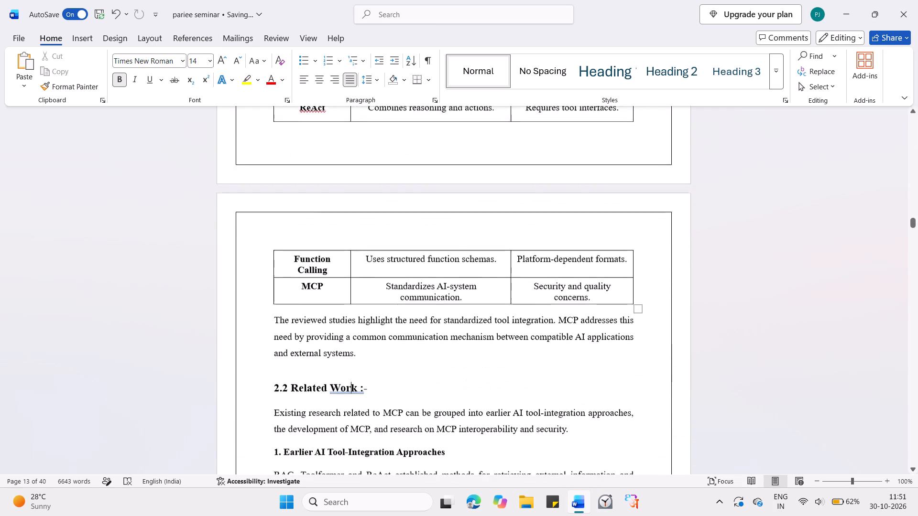
pyautogui.scroll(-1, 349, 221)
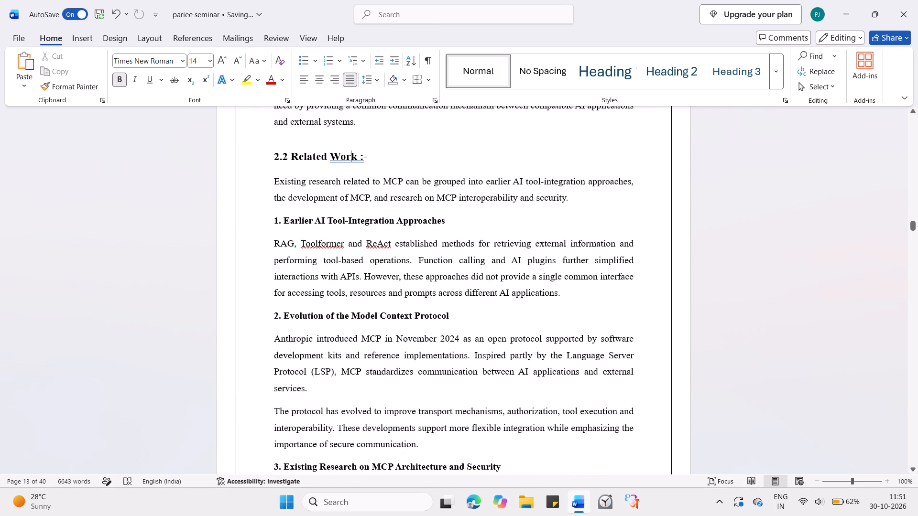
# Remove the space after the heading "1. Earlier AI Tool-Integration Approaches" in section 2.2.
pyautogui.click(309, 242)
pyautogui.click(365, 79)
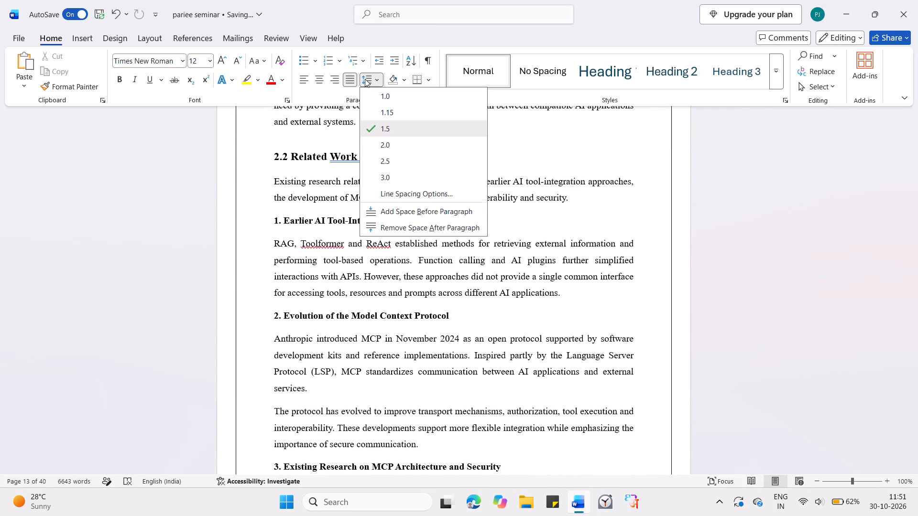
pyautogui.click(297, 217)
pyautogui.click(297, 217)
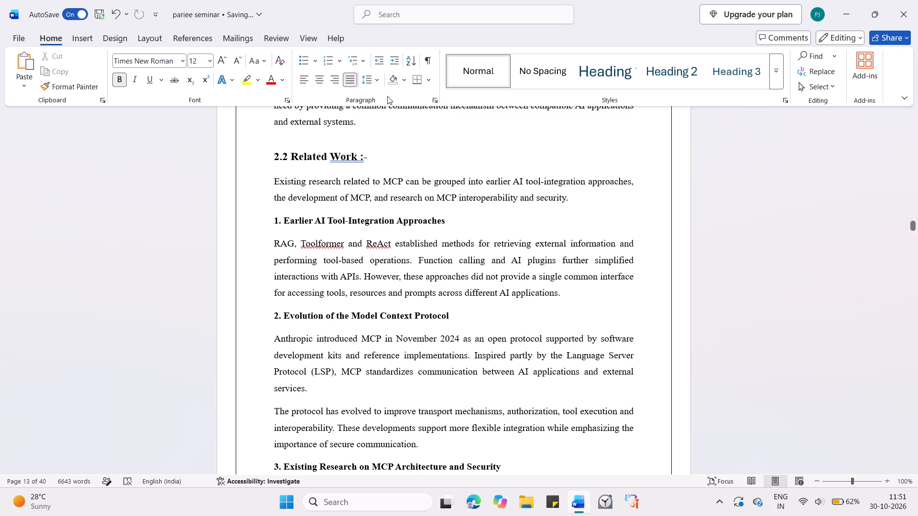
pyautogui.click(375, 79)
pyautogui.click(395, 225)
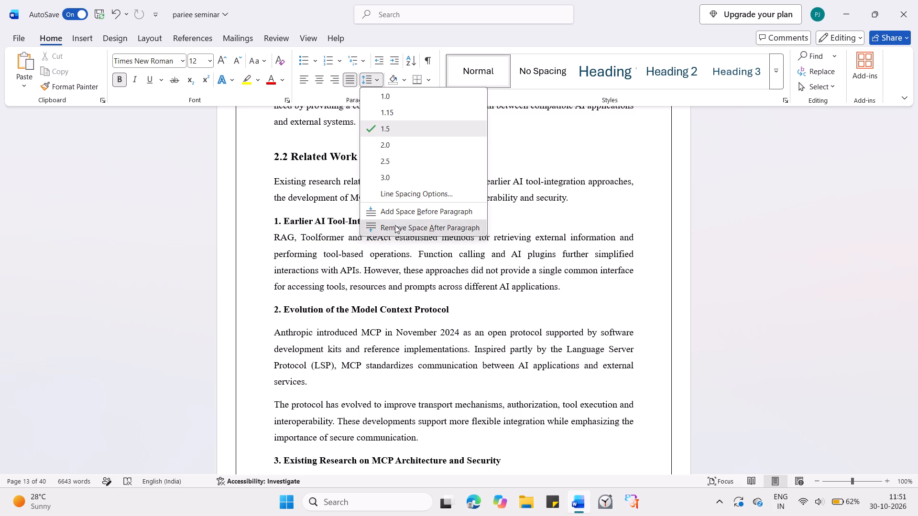
# Remove the space after the headings "2. Evolution of the Model Context Protocol" and "3. Existing Research on MCP Architecture and Security".
pyautogui.click(342, 312)
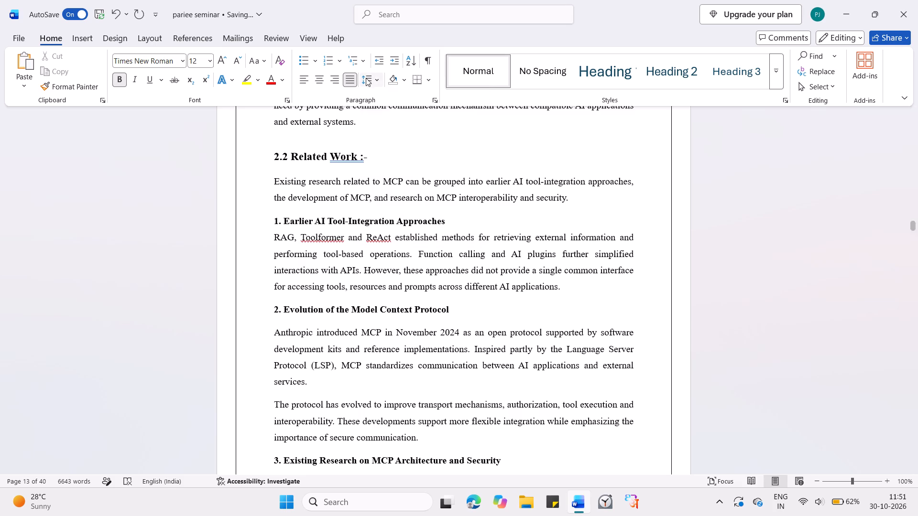
pyautogui.click(374, 75)
pyautogui.click(387, 229)
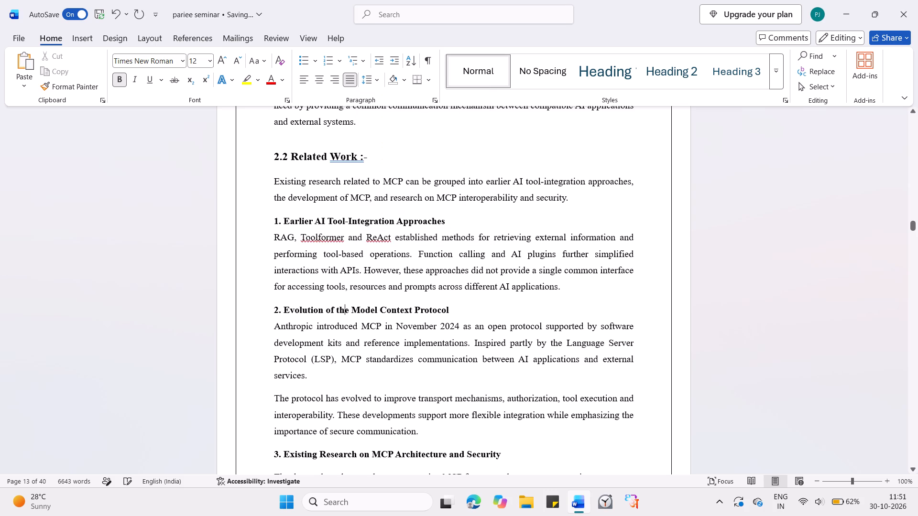
pyautogui.scroll(-2, 358, 296)
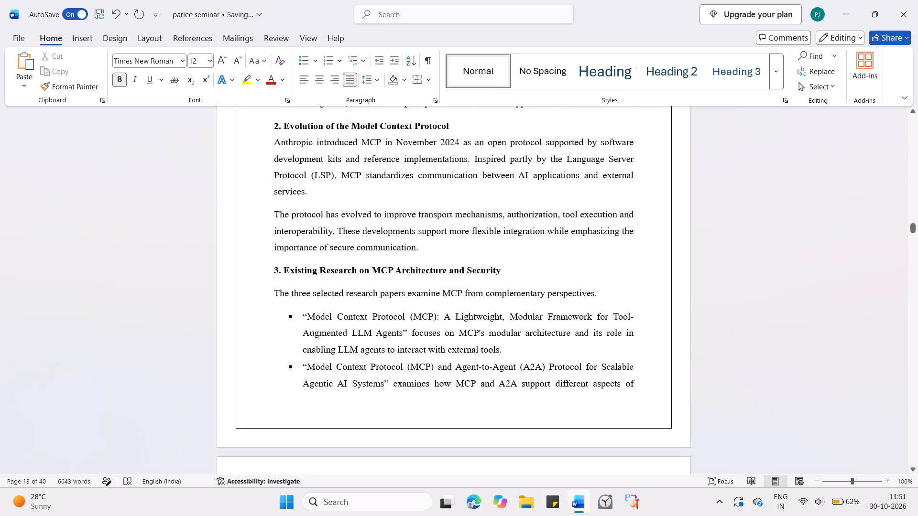
pyautogui.click(313, 272)
pyautogui.click(370, 79)
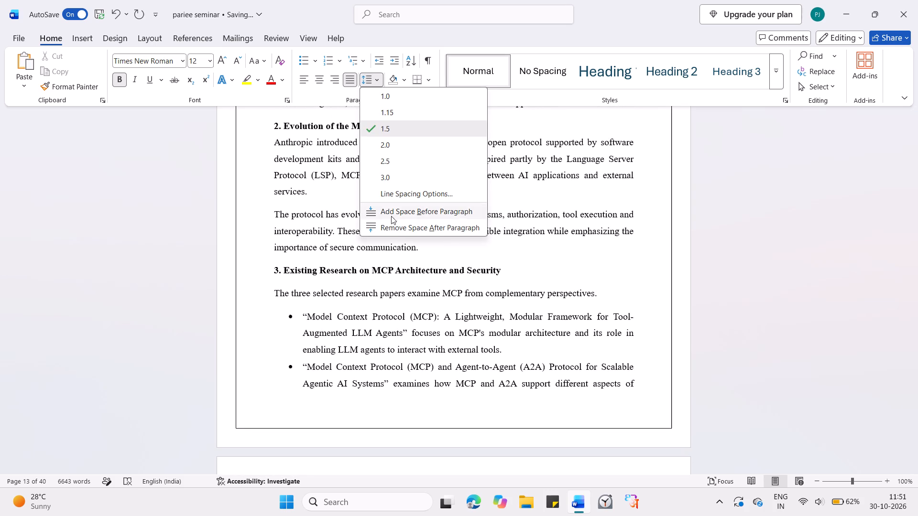
pyautogui.click(396, 229)
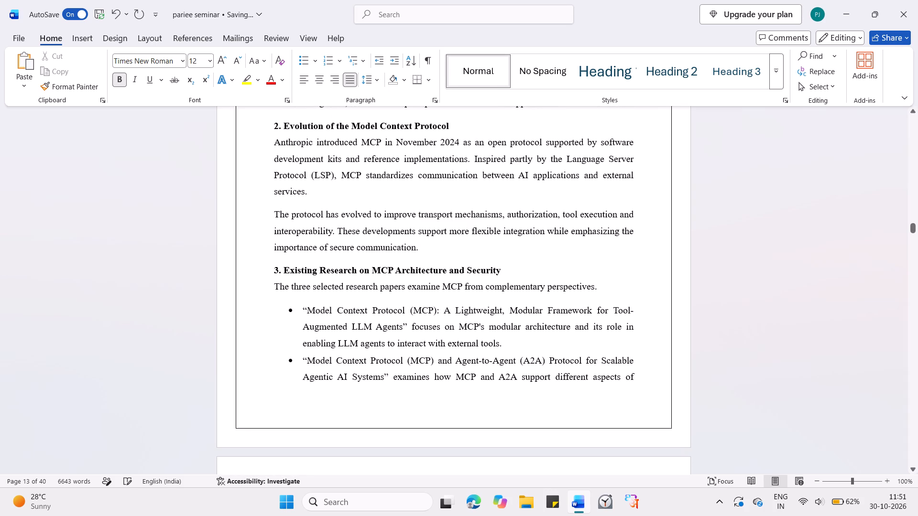
# Remove the space before the caption "Table 2.3: Comparative Literature Survey".
pyautogui.scroll(2, 396, 229)
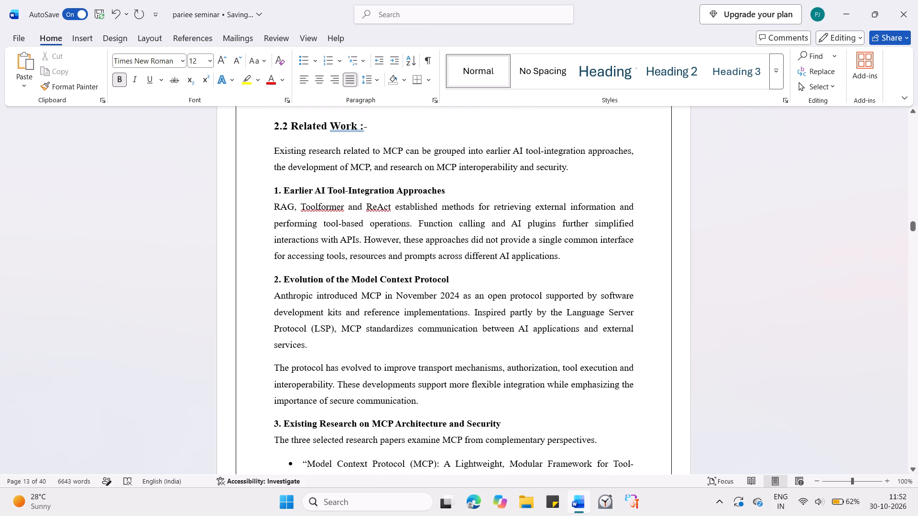
pyautogui.scroll(1, 396, 229)
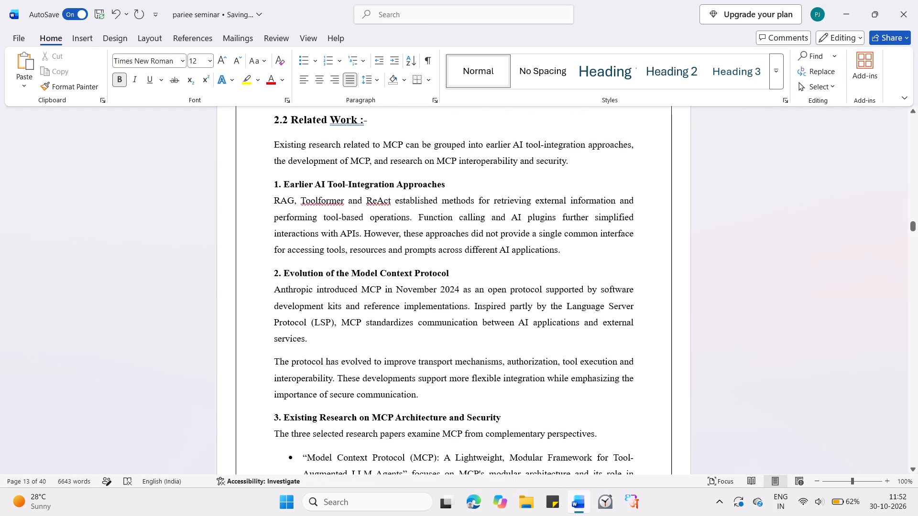
pyautogui.click(298, 355)
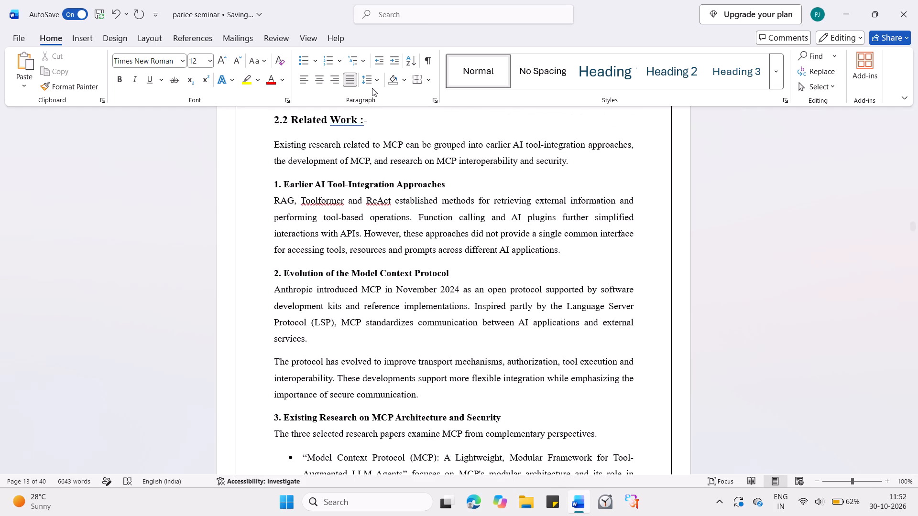
pyautogui.scroll(-3, 376, 284)
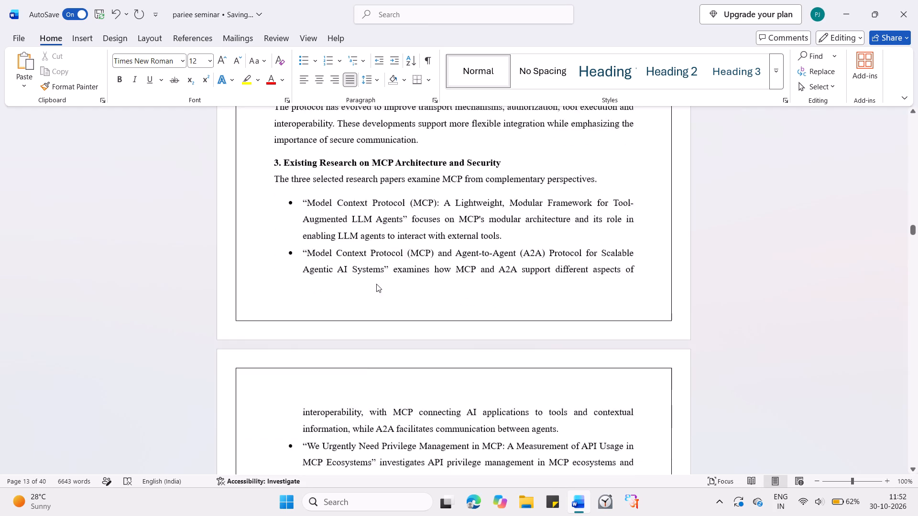
pyautogui.scroll(-3, 376, 284)
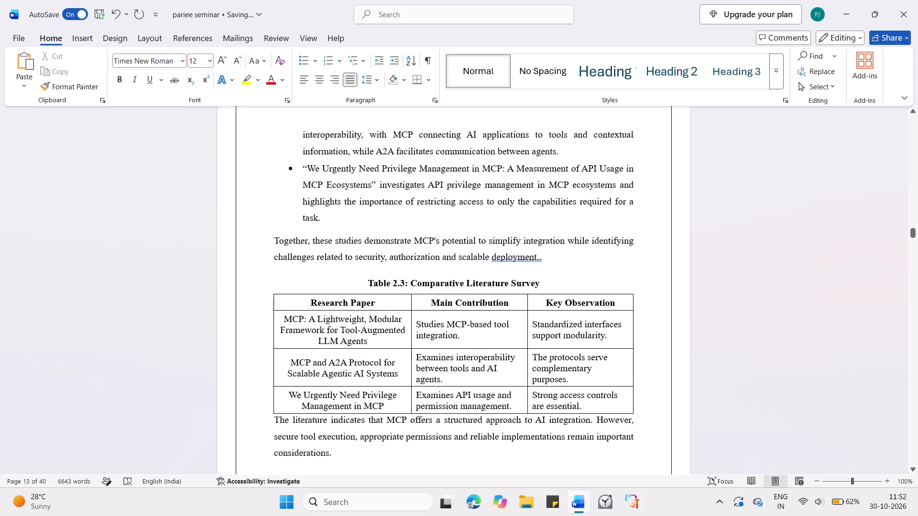
pyautogui.click(389, 279)
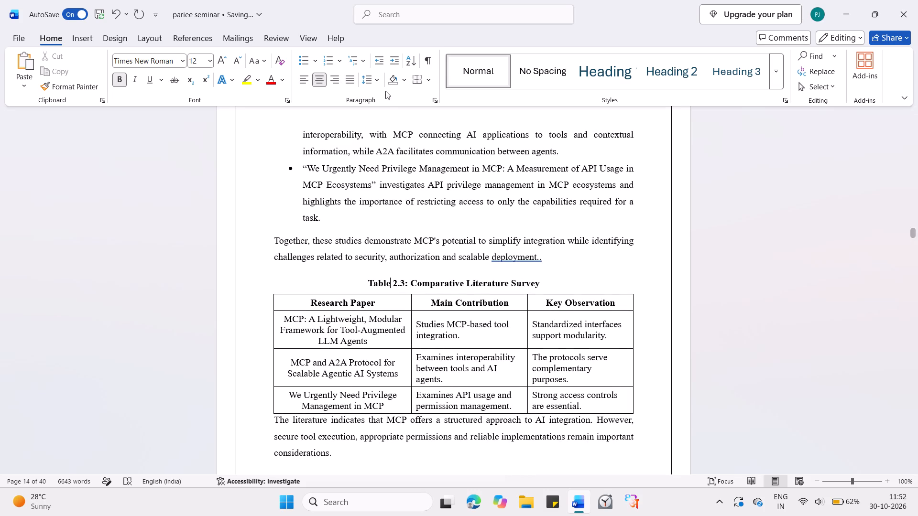
pyautogui.click(373, 80)
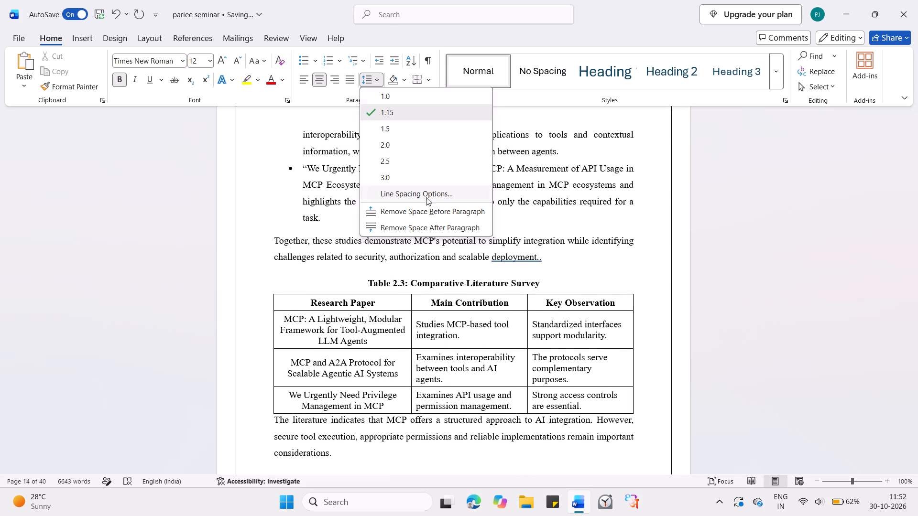
pyautogui.click(412, 212)
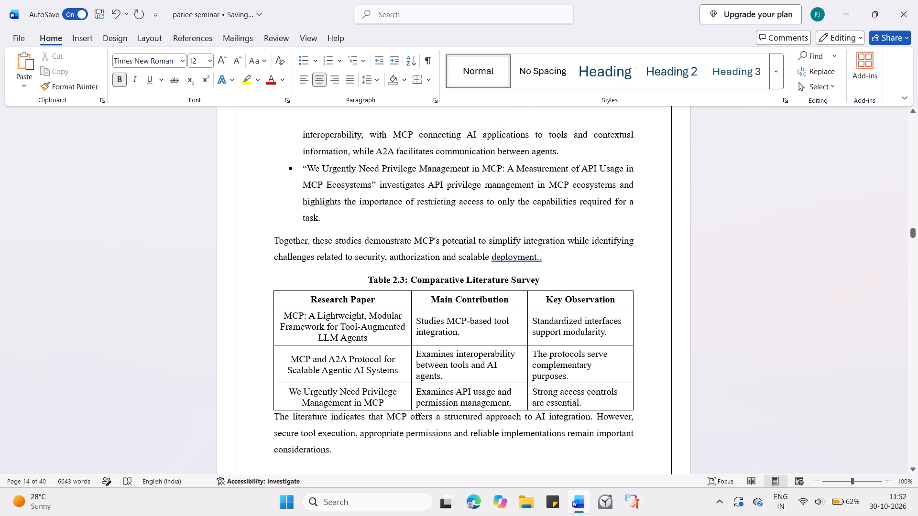
pyautogui.click(372, 81)
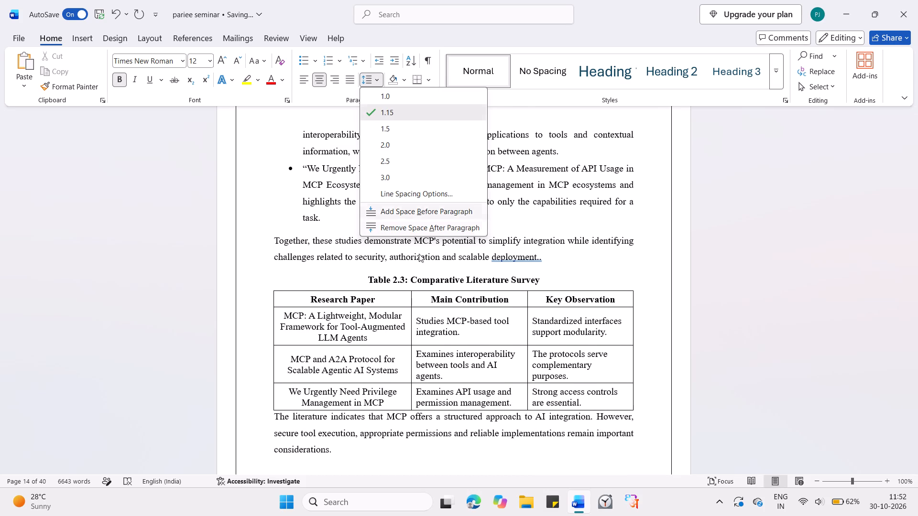
pyautogui.click(424, 288)
# Clear the paragraph spacing in all Table 2.3 cells and set it to 3 pt before and 3 pt after.
pyautogui.moveTo(309, 301); pyautogui.dragTo(467, 305)
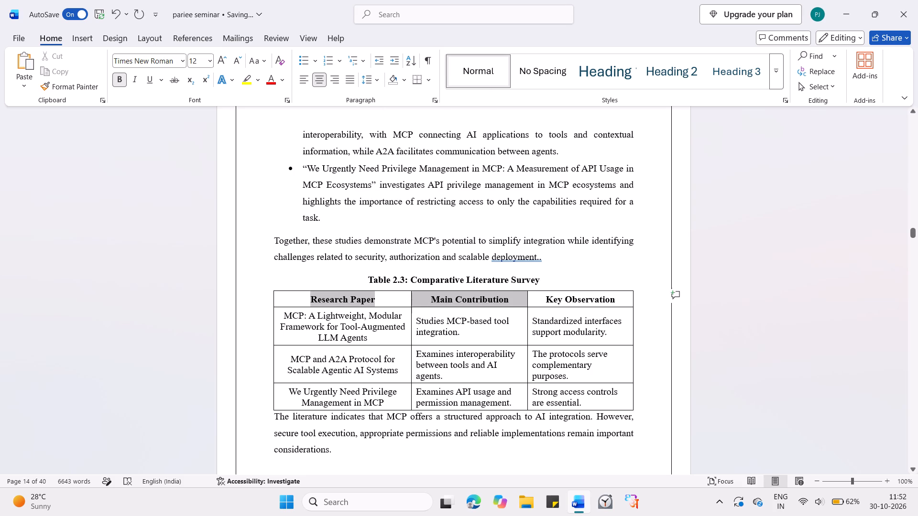
pyautogui.moveTo(467, 305); pyautogui.dragTo(580, 387)
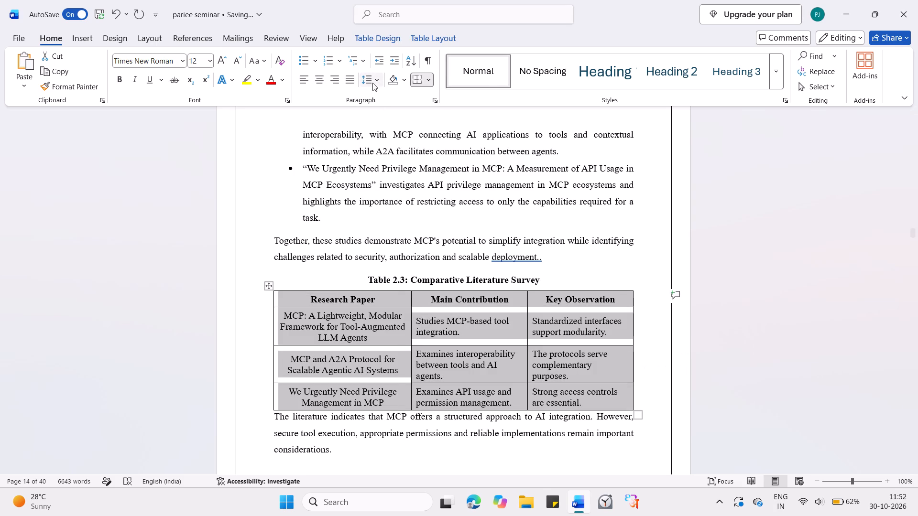
pyautogui.click(372, 83)
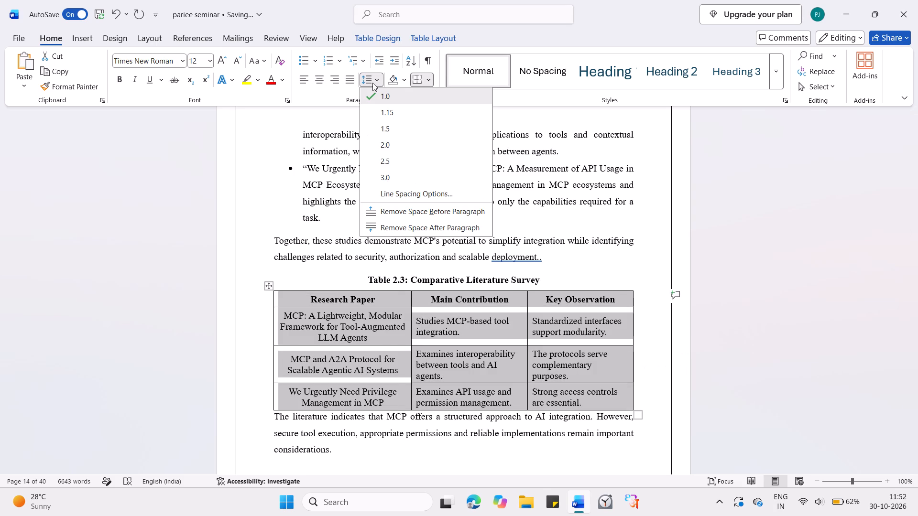
pyautogui.click(388, 207)
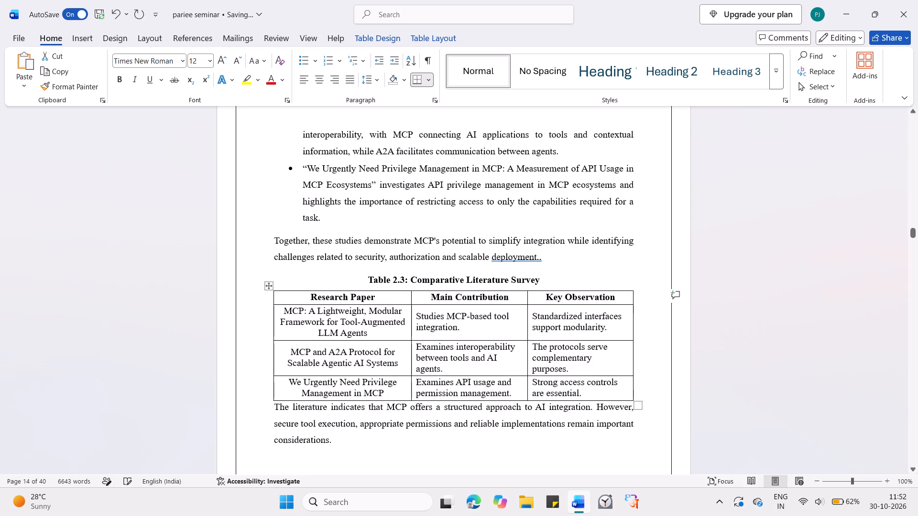
pyautogui.click(375, 79)
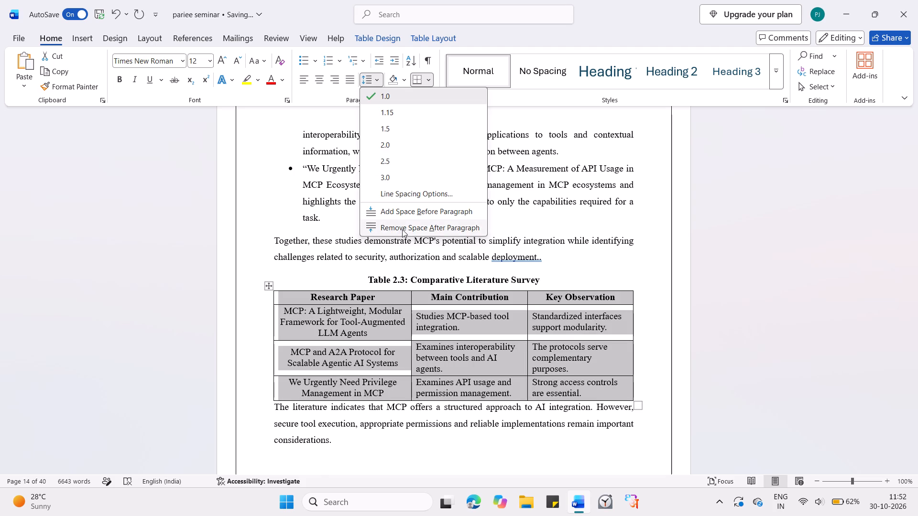
pyautogui.click(403, 228)
pyautogui.click(377, 79)
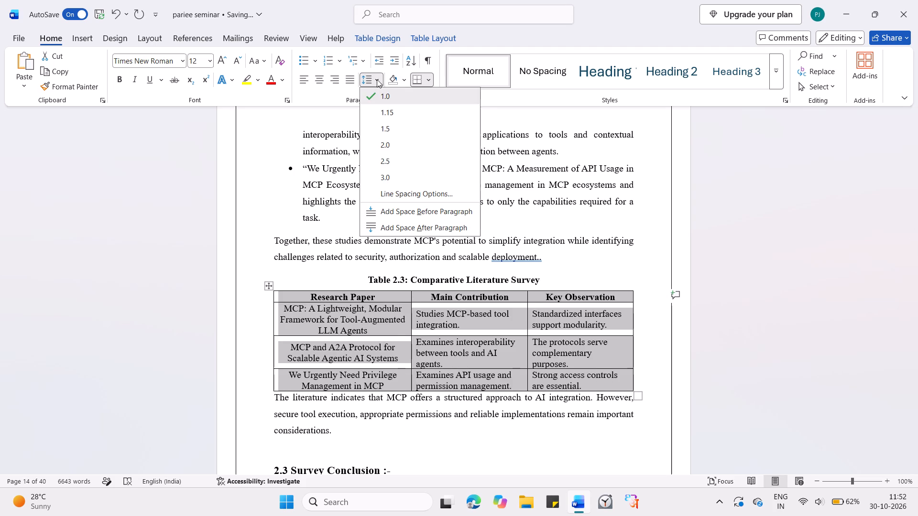
pyautogui.click(381, 196)
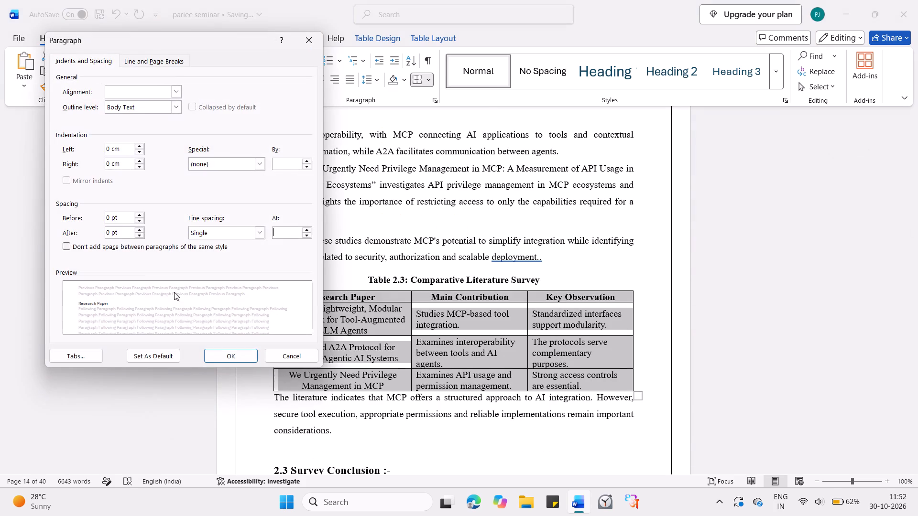
pyautogui.click(109, 221)
pyautogui.press('3')
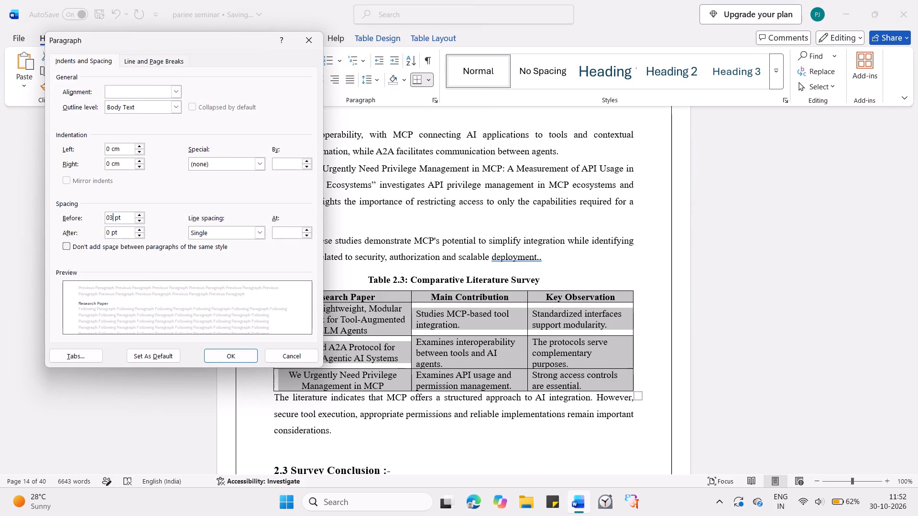
pyautogui.click(109, 228)
pyautogui.press('3')
pyautogui.click(219, 356)
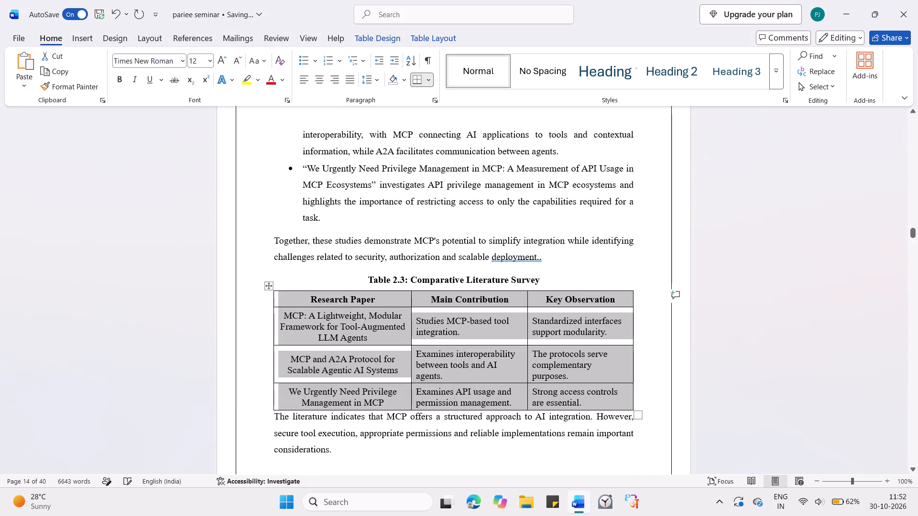
pyautogui.click(469, 404)
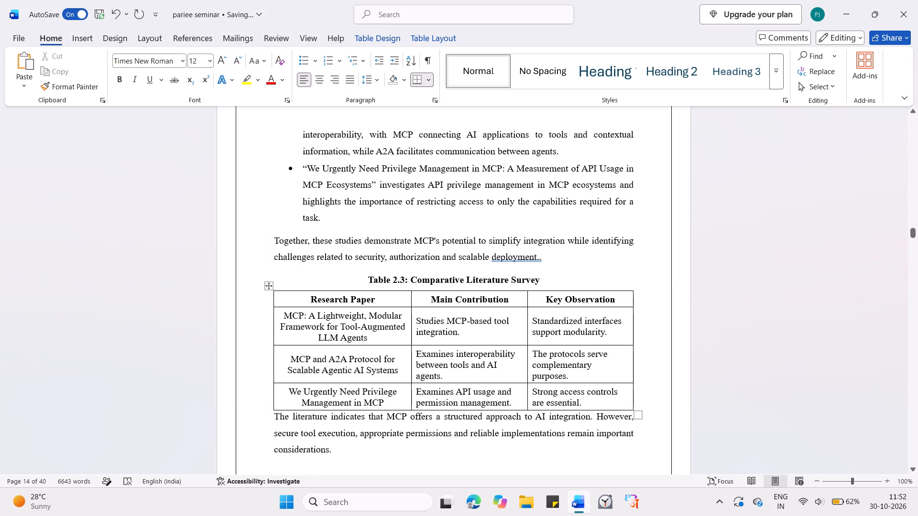
# Add space before the paragraph beginning "The literature indicates" directly below Table 2.3.
pyautogui.click(386, 418)
pyautogui.click(365, 80)
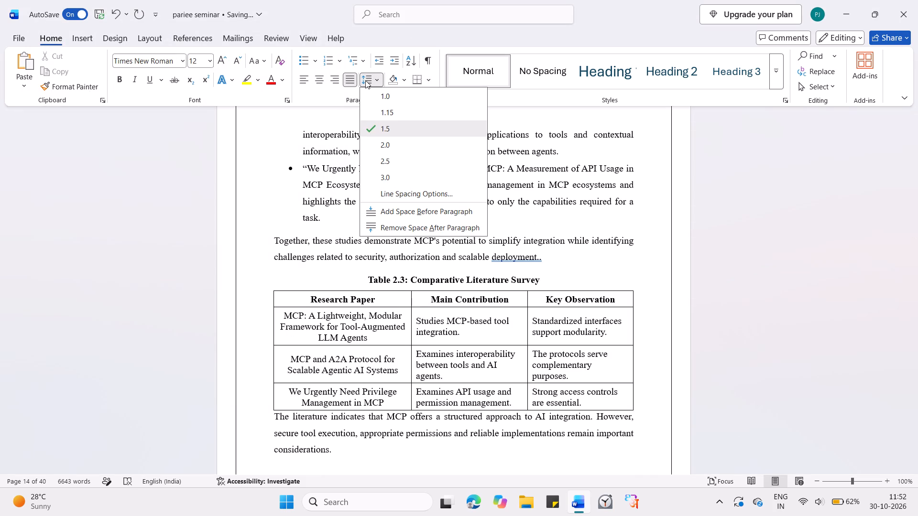
pyautogui.click(405, 207)
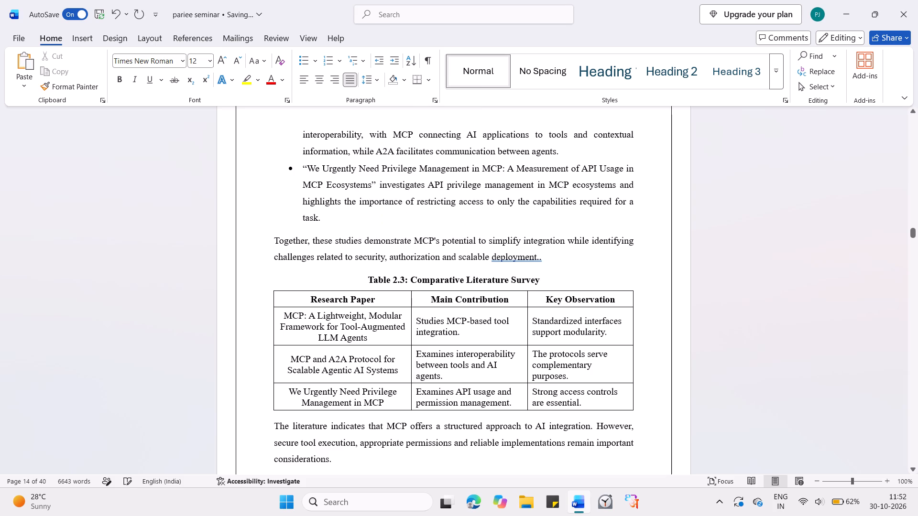
# Review the layout from the top of the Table 2.3 page through the "2.3 Survey Conclusion" section onto the following page.
pyautogui.scroll(1, 413, 258)
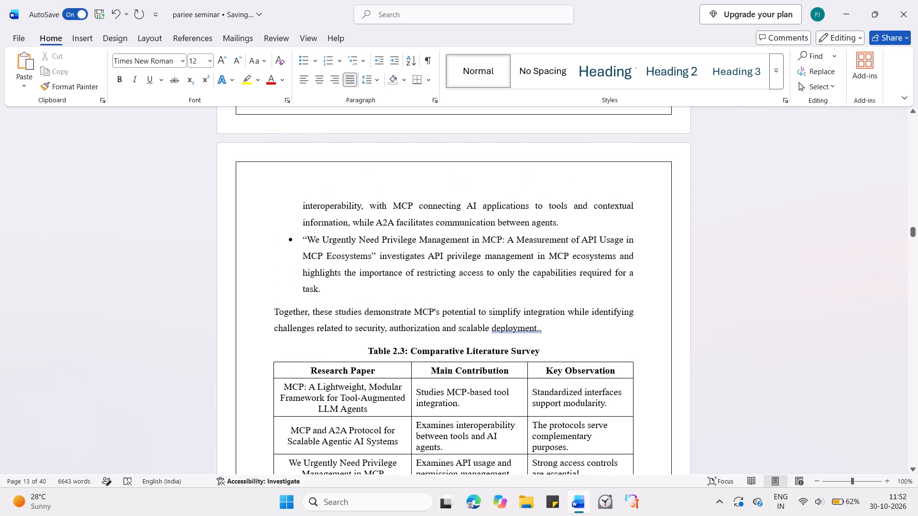
pyautogui.hscroll(1, 363, 298)
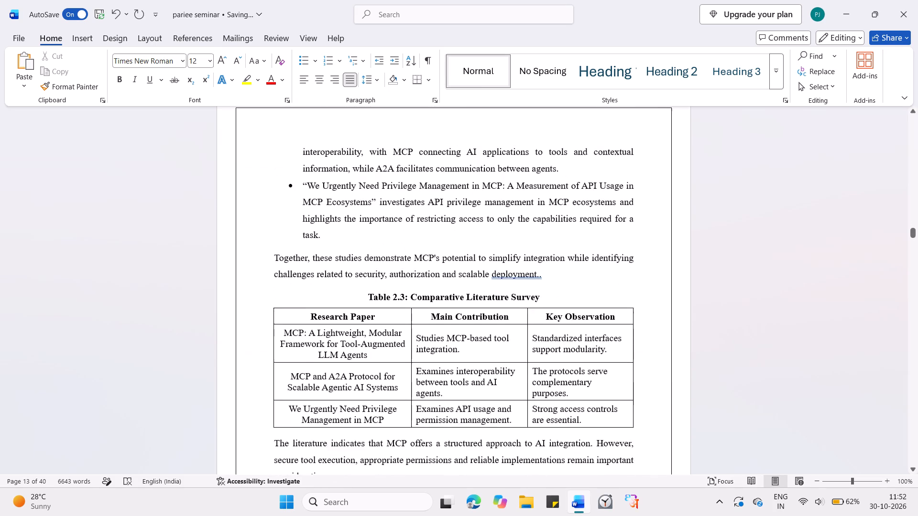
pyautogui.scroll(-2, 363, 298)
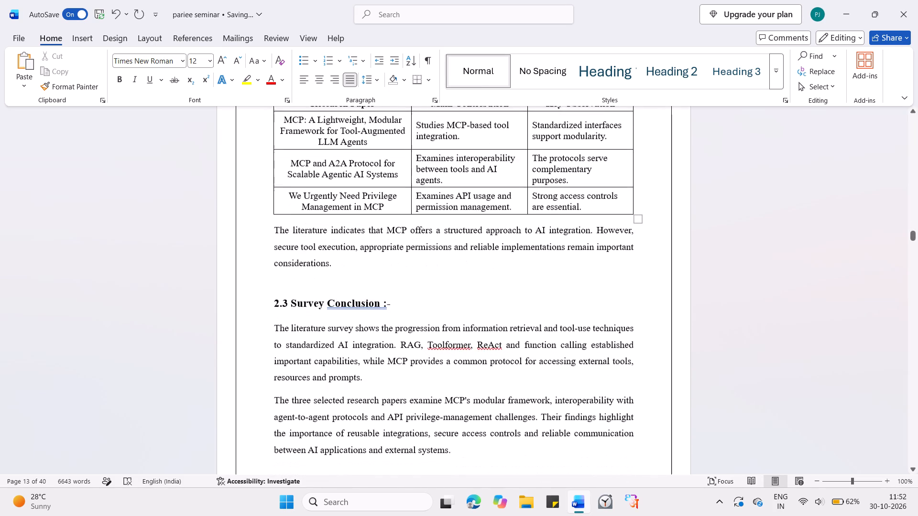
pyautogui.scroll(-1, 399, 304)
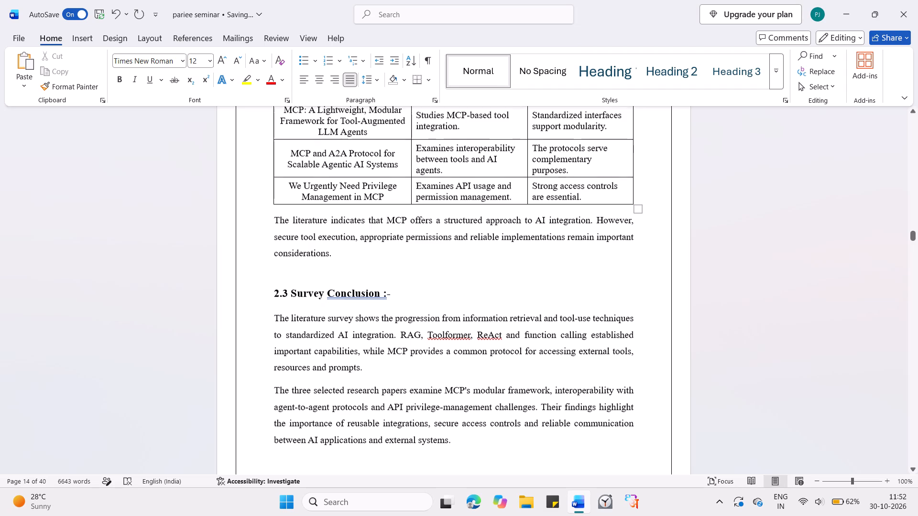
pyautogui.scroll(-1, 399, 304)
pyautogui.scroll(-1, 341, 276)
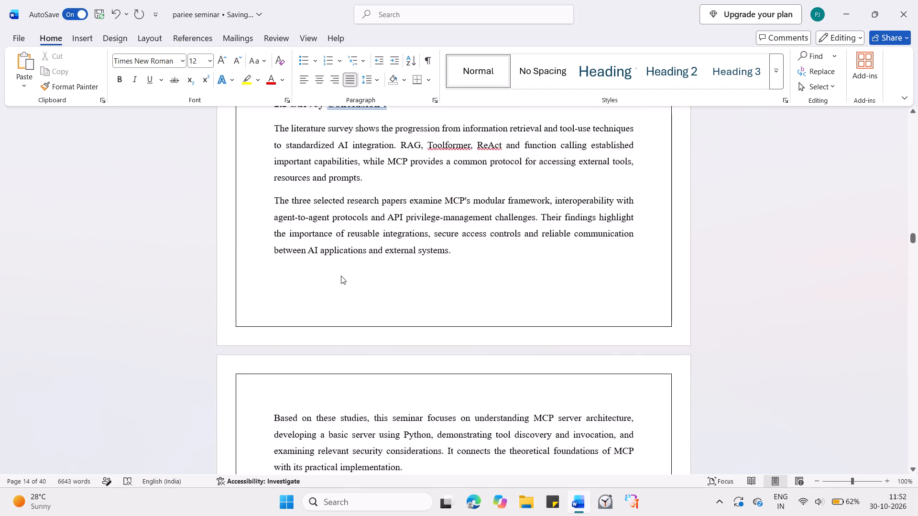
# Review the end of the "2.3 Survey Conclusion" section and its continuation page, up to the start of Chapter 3.
pyautogui.scroll(-1, 341, 276)
pyautogui.click(317, 178)
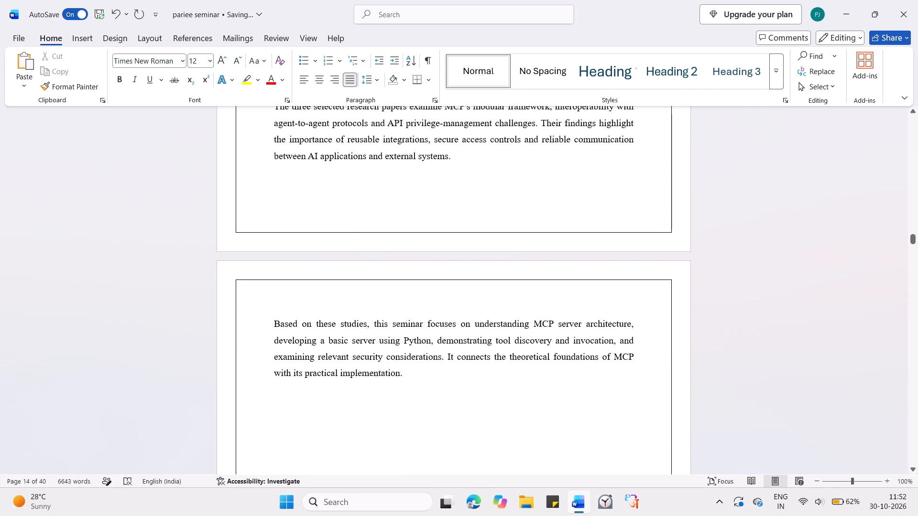
pyautogui.press('Down')
pyautogui.scroll(-2, 317, 178)
pyautogui.scroll(2, 317, 178)
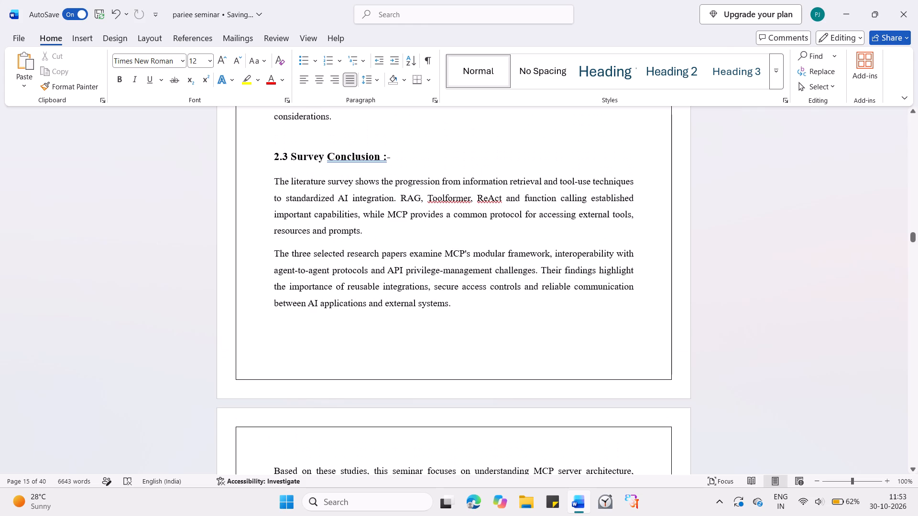
pyautogui.scroll(-2, 317, 178)
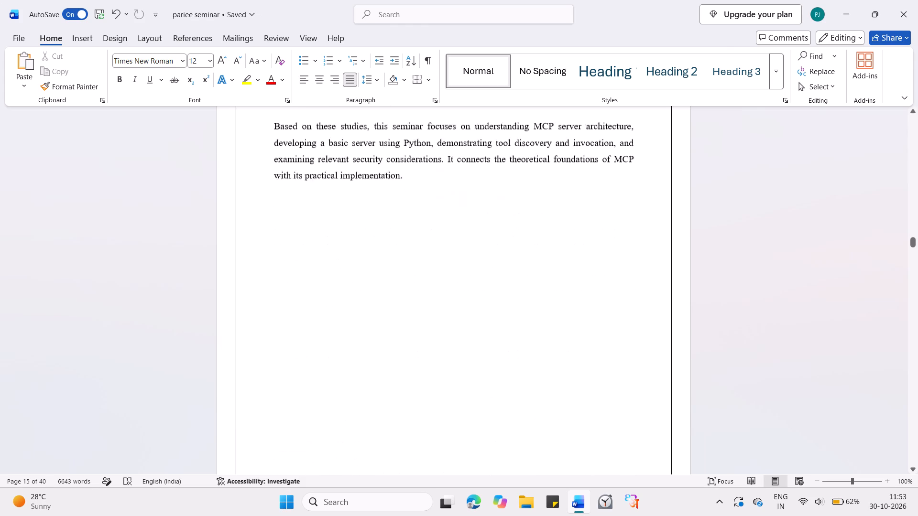
pyautogui.scroll(-5, 317, 178)
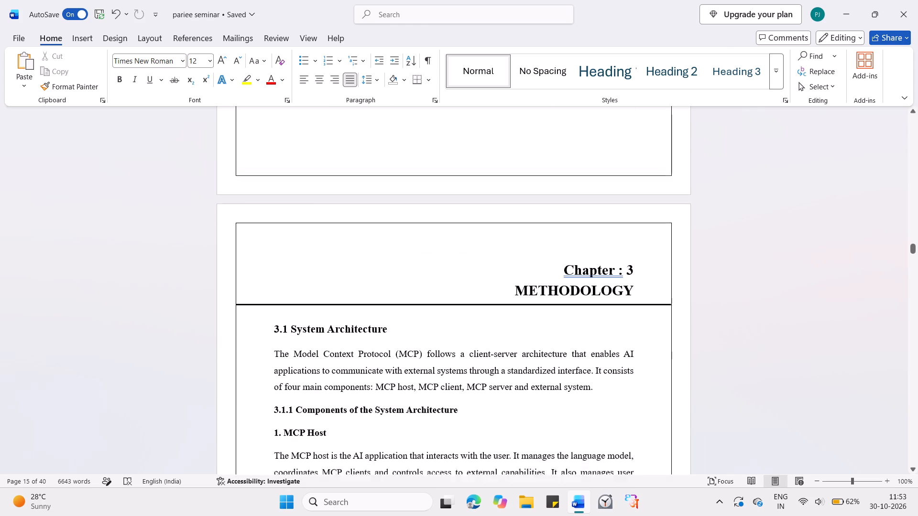
# Remove the space after the headings "1. MCP Host" and "2. MCP Client" in section 3.1.1.
pyautogui.scroll(-1, 317, 178)
pyautogui.click(308, 238)
pyautogui.scroll(-1, 308, 238)
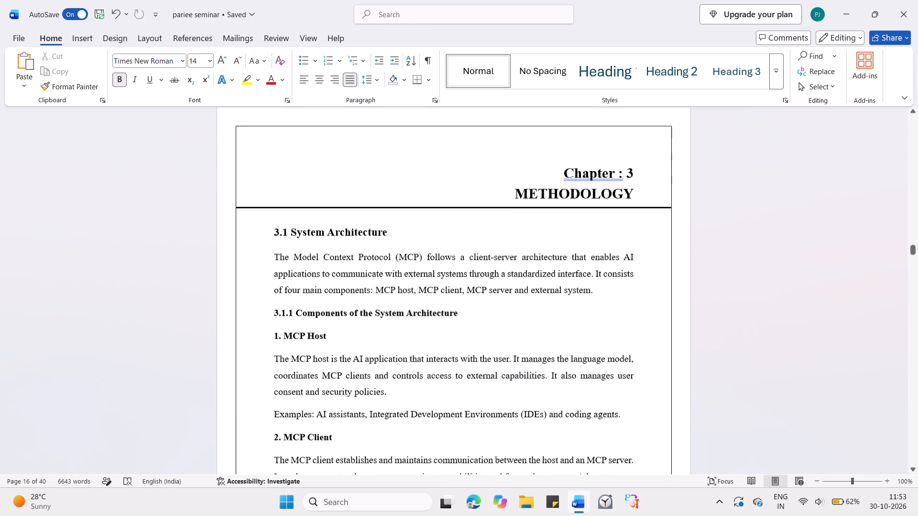
pyautogui.scroll(-1, 308, 238)
pyautogui.click(298, 265)
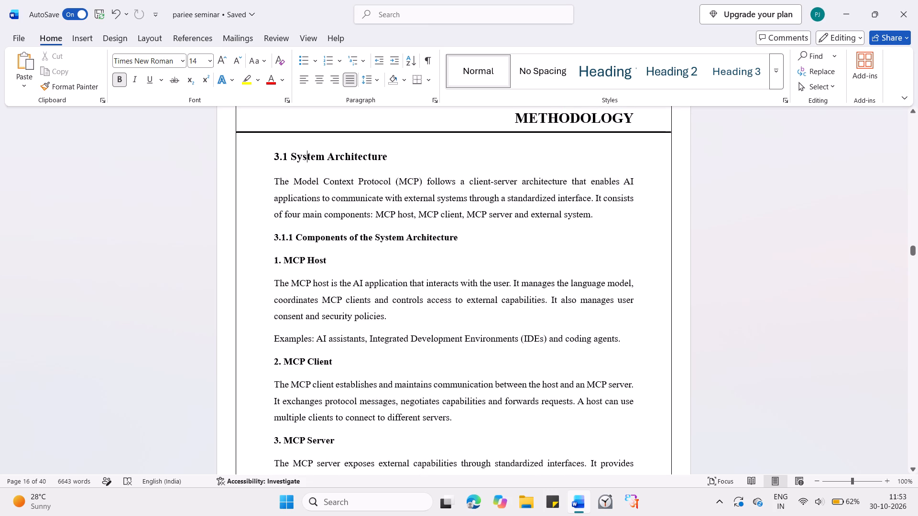
pyautogui.click(372, 72)
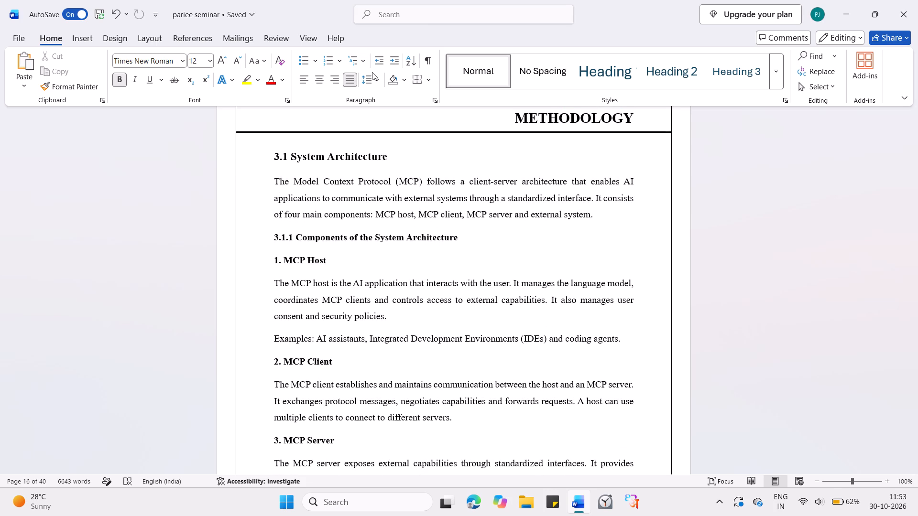
pyautogui.click(366, 77)
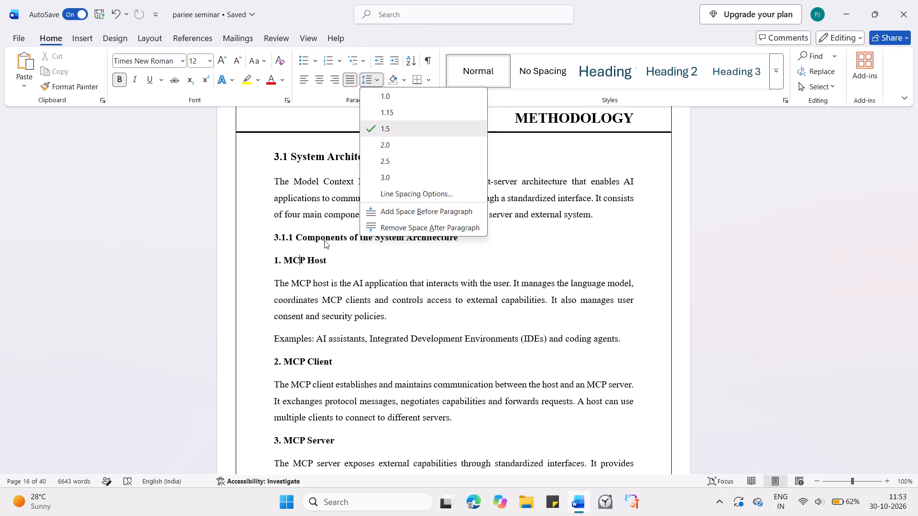
pyautogui.click(373, 223)
pyautogui.click(307, 355)
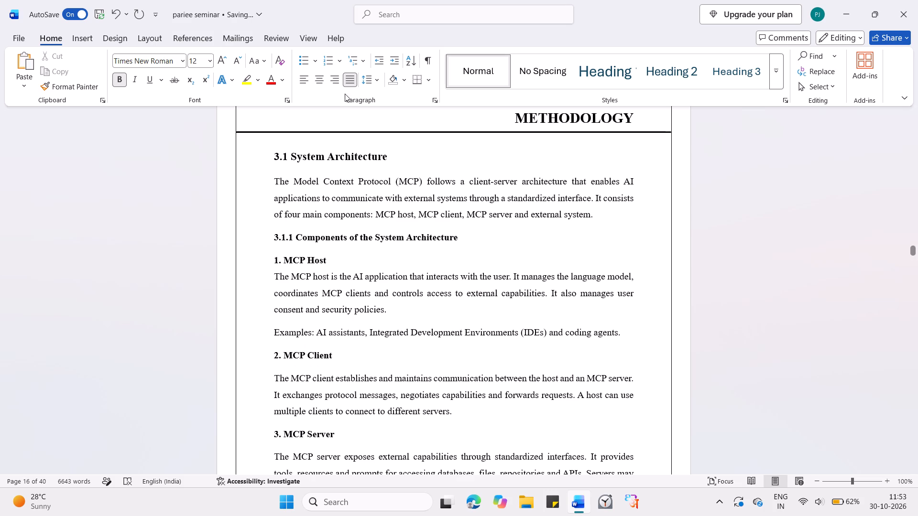
pyautogui.click(370, 79)
pyautogui.click(380, 227)
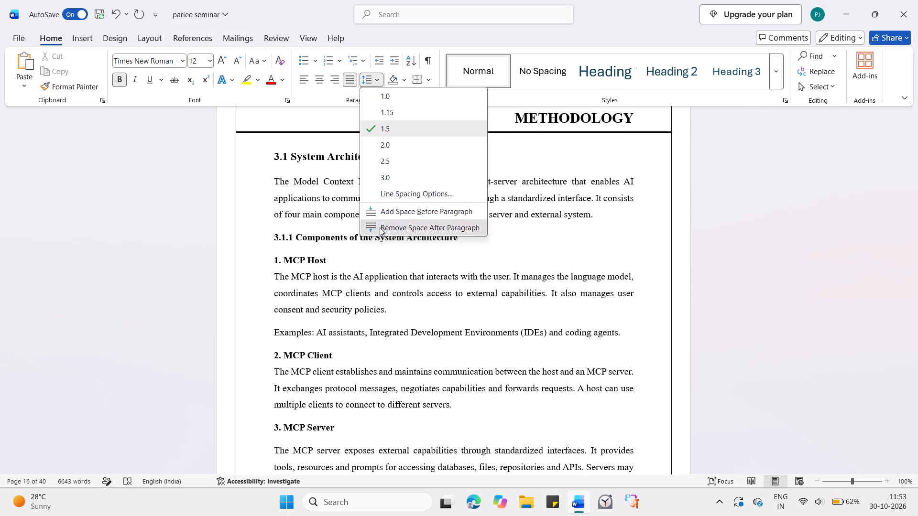
# Remove the space after the headings "3. MCP Server" and "4. External System" in section 3.1.1.
pyautogui.scroll(-1, 356, 328)
pyautogui.click(295, 288)
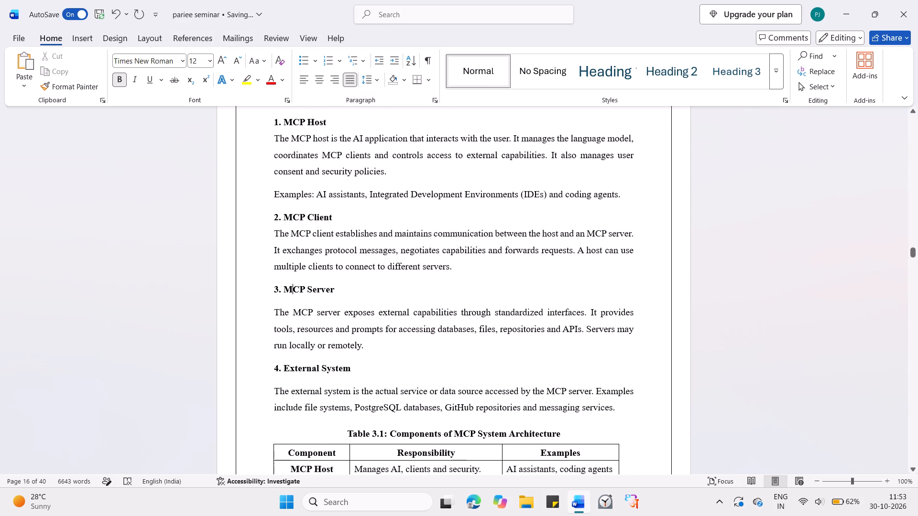
pyautogui.click(375, 76)
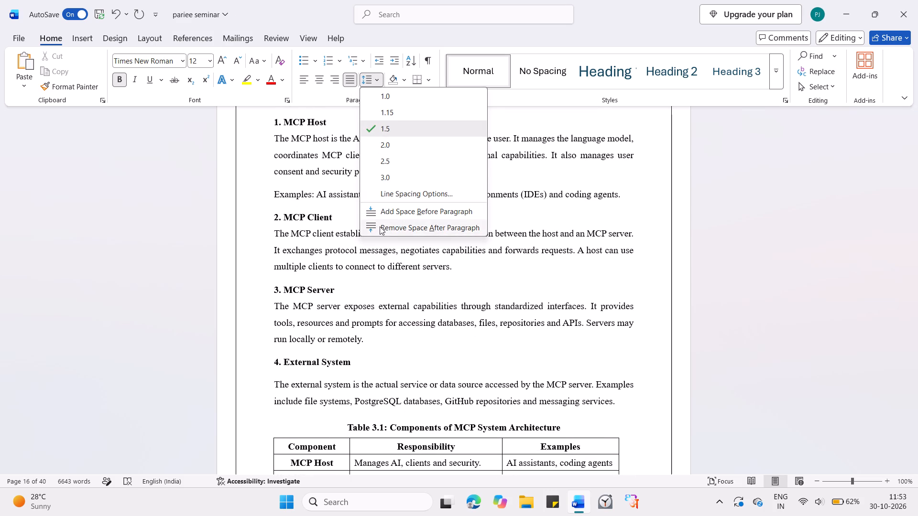
pyautogui.click(380, 226)
pyautogui.click(315, 361)
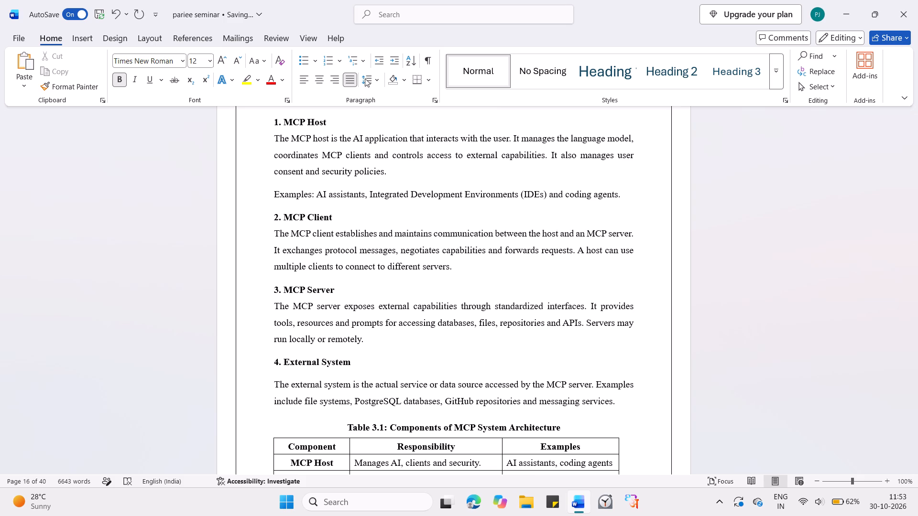
pyautogui.moveTo(371, 75); pyautogui.dragTo(385, 231)
pyautogui.click(385, 231)
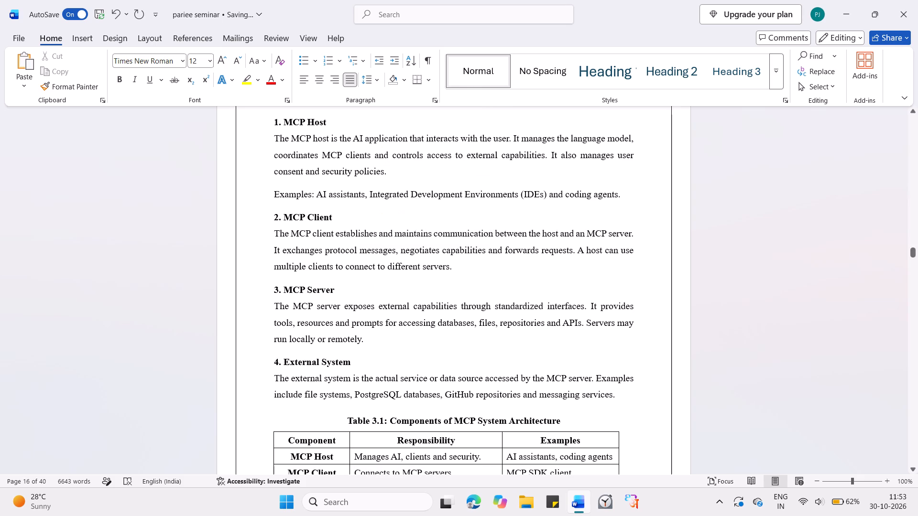
# Remove the space after the MCP Host description paragraph, just above the "Examples: AI assistants" line.
pyautogui.click(311, 194)
pyautogui.click(350, 171)
pyautogui.click(372, 78)
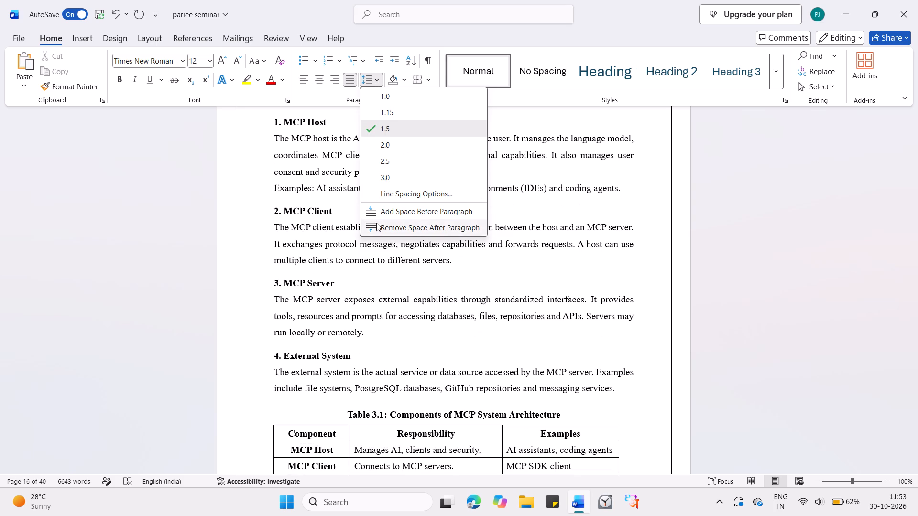
pyautogui.click(435, 225)
# Remove the space before the caption "Table 3.1: Components of MCP System Architecture".
pyautogui.scroll(-1, 435, 225)
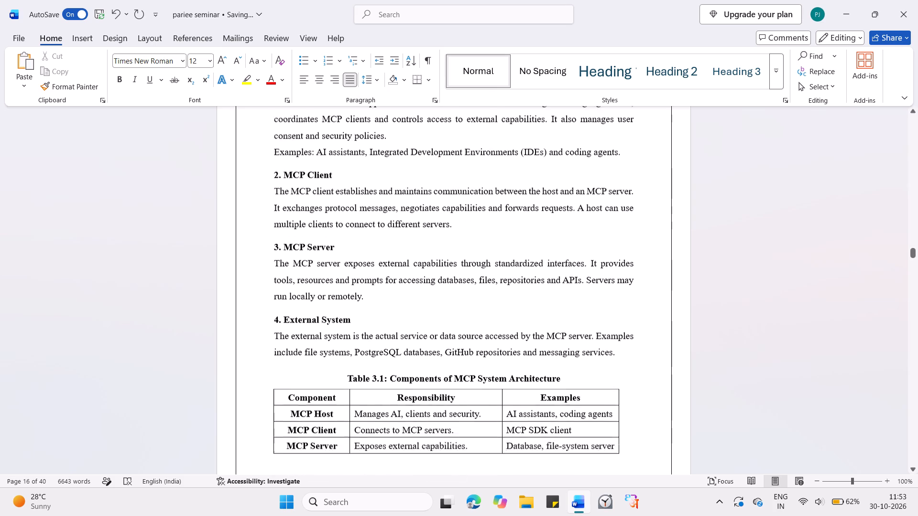
pyautogui.scroll(-2, 435, 225)
pyautogui.click(420, 198)
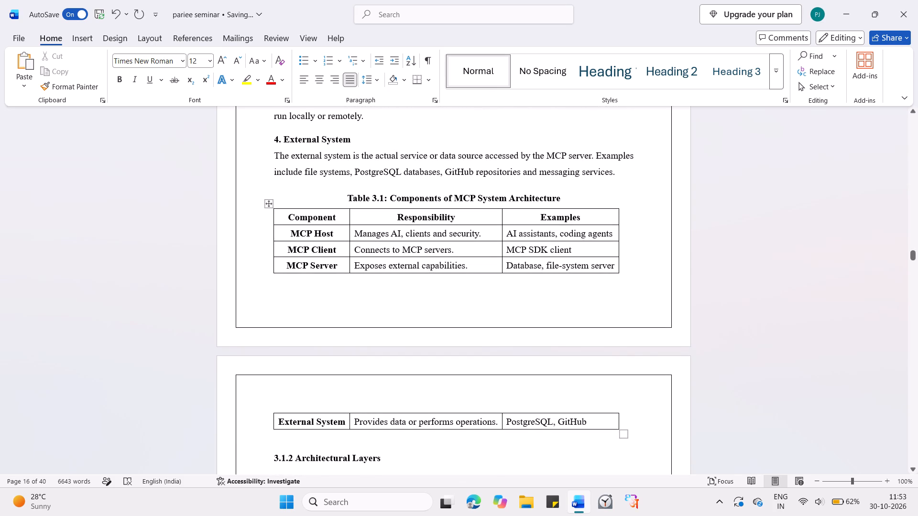
pyautogui.click(370, 78)
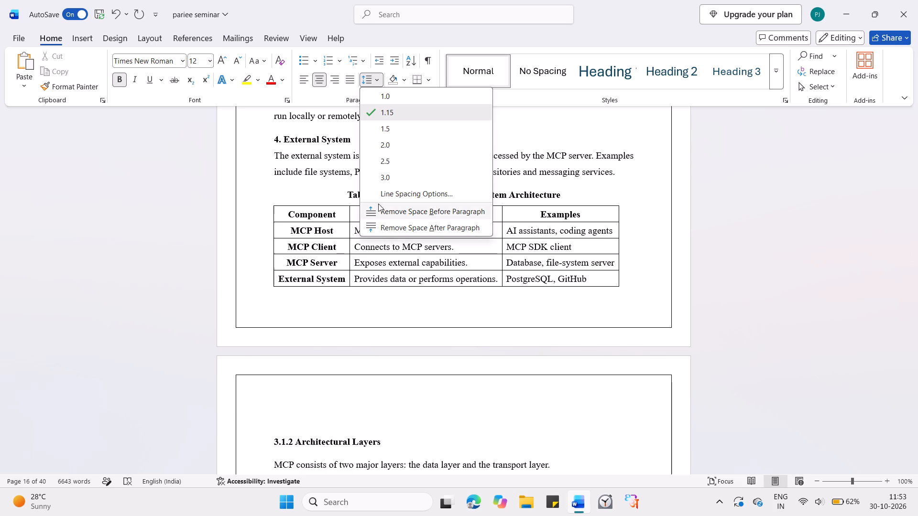
pyautogui.click(379, 207)
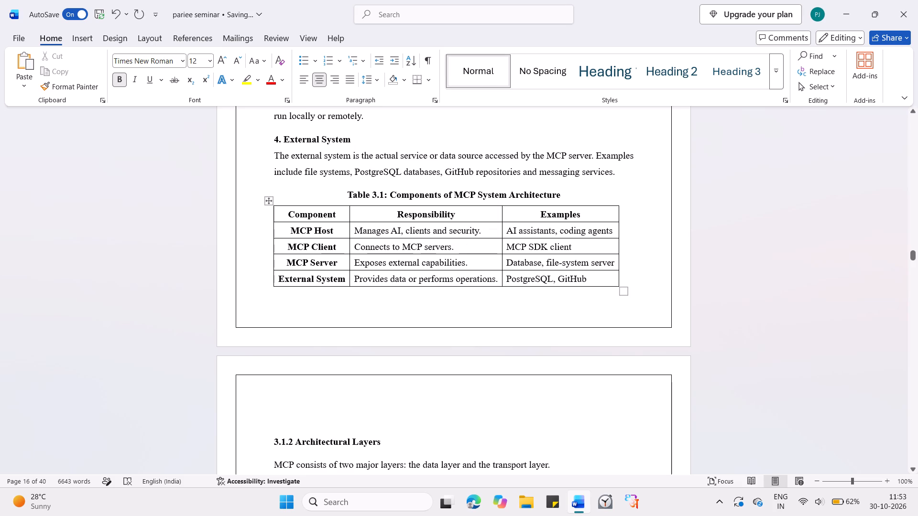
# Clear the paragraph spacing in all Table 3.1 cells and set it to 3 pt before and 3 pt after.
pyautogui.moveTo(284, 210); pyautogui.dragTo(543, 266)
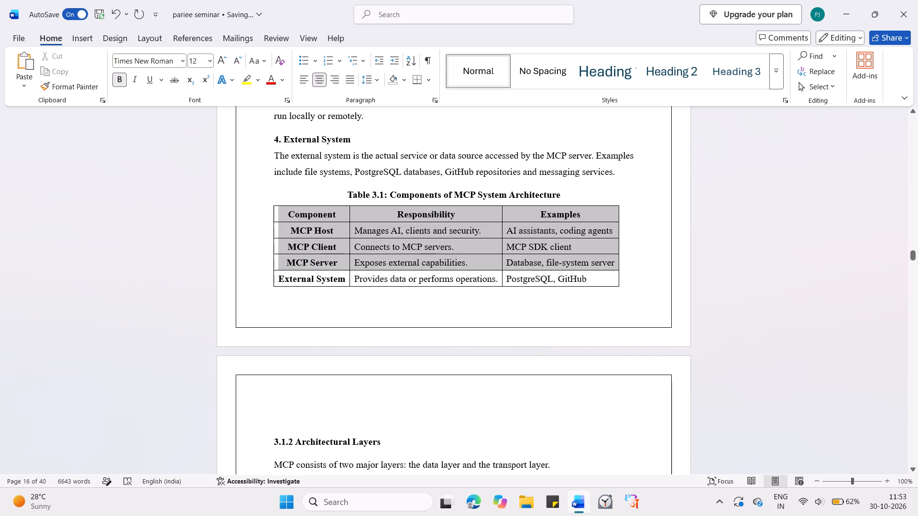
pyautogui.moveTo(543, 266); pyautogui.dragTo(545, 272)
pyautogui.click(367, 74)
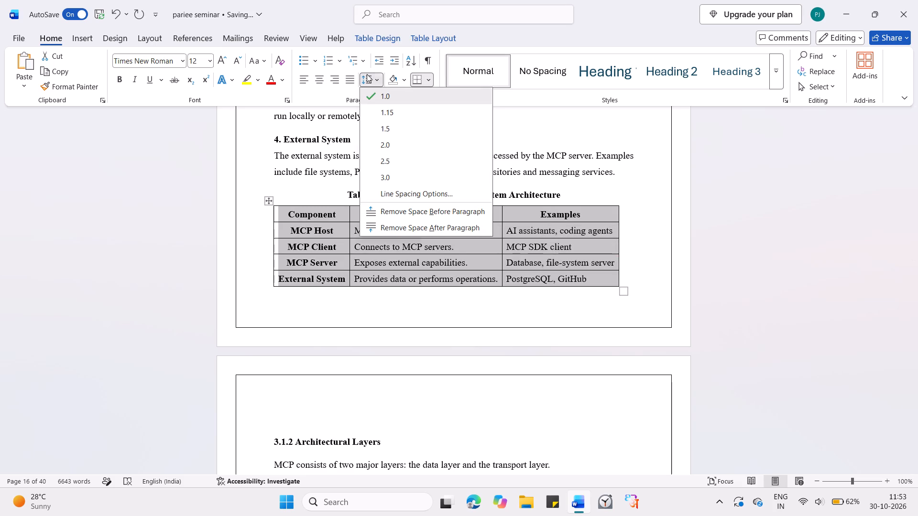
pyautogui.click(401, 209)
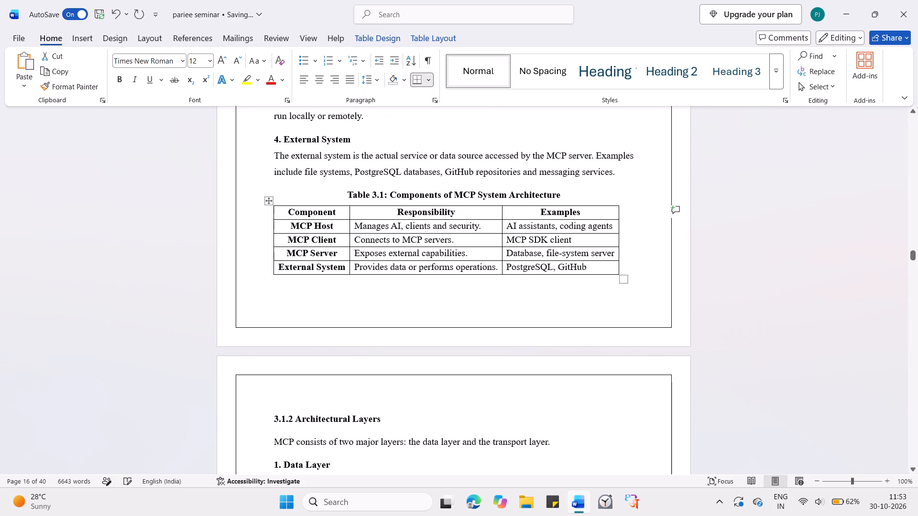
pyautogui.click(366, 80)
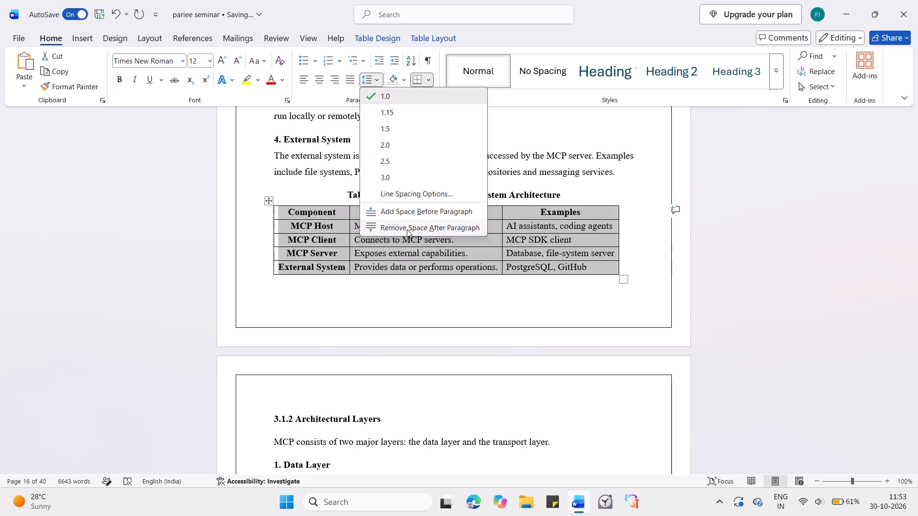
pyautogui.click(407, 229)
pyautogui.click(370, 79)
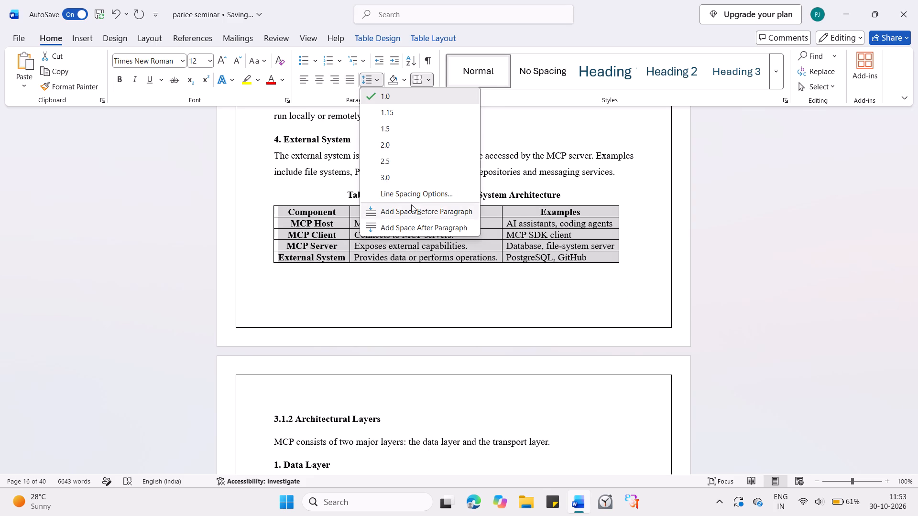
pyautogui.click(414, 197)
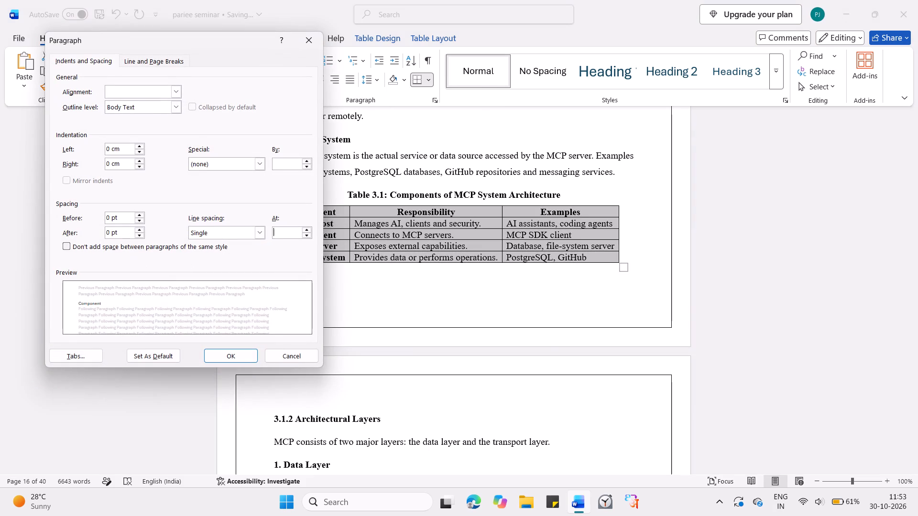
pyautogui.click(110, 218)
pyautogui.press('3')
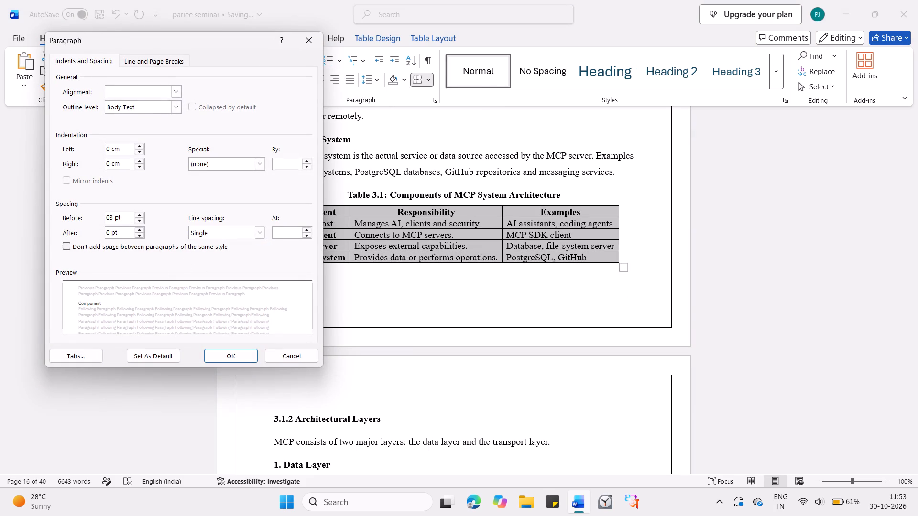
pyautogui.click(110, 233)
pyautogui.press('3')
pyautogui.click(240, 355)
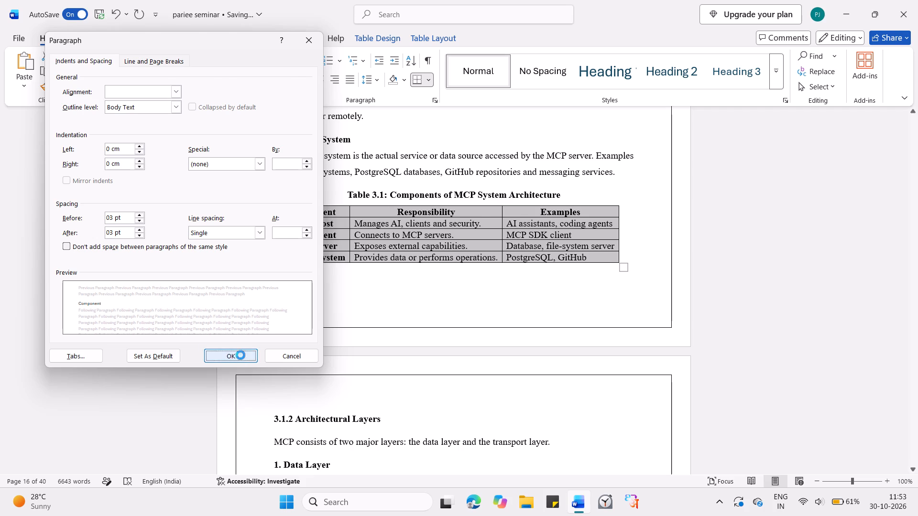
# Delete the empty paragraph between Table 3.1 and the heading "3.1.2 Architectural Layers".
pyautogui.click(342, 407)
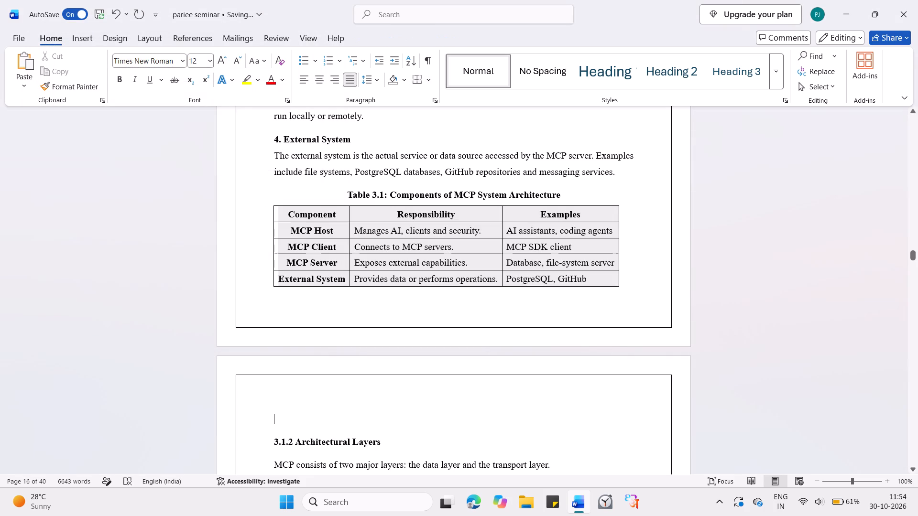
pyautogui.press('BackSpace')
pyautogui.press('BackSpace')
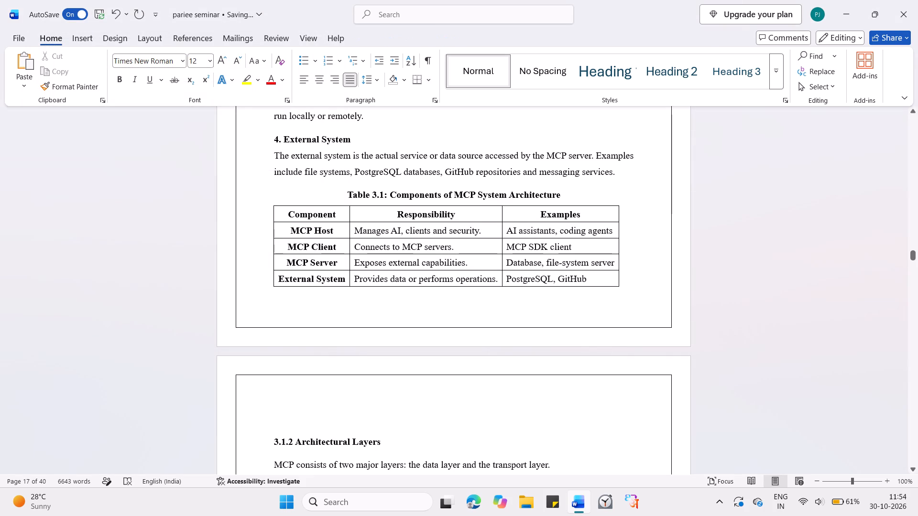
pyautogui.press('Down')
pyautogui.press('Up')
pyautogui.press('Down')
pyautogui.press('BackSpace')
pyautogui.press('Up')
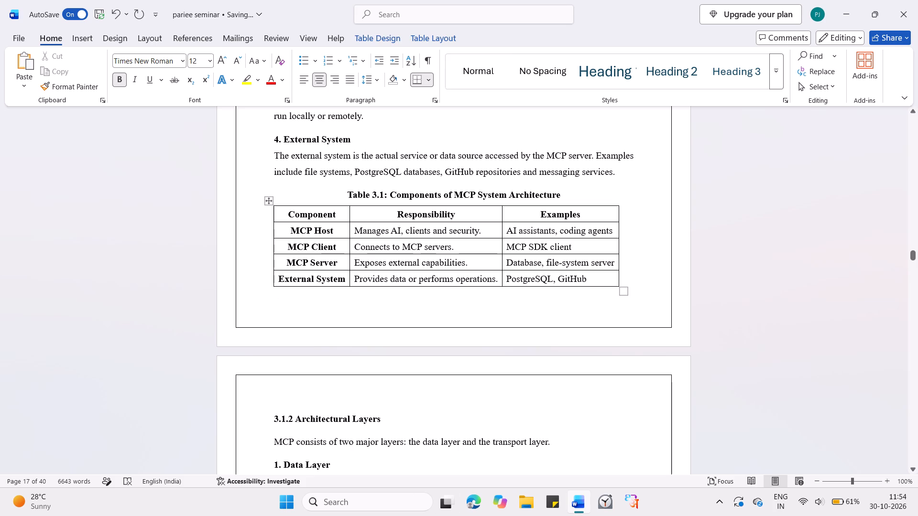
# Remove the space after the subheadings "1. Data Layer" and "2. Transport Layer" in section 3.1.2.
pyautogui.scroll(-1, 441, 426)
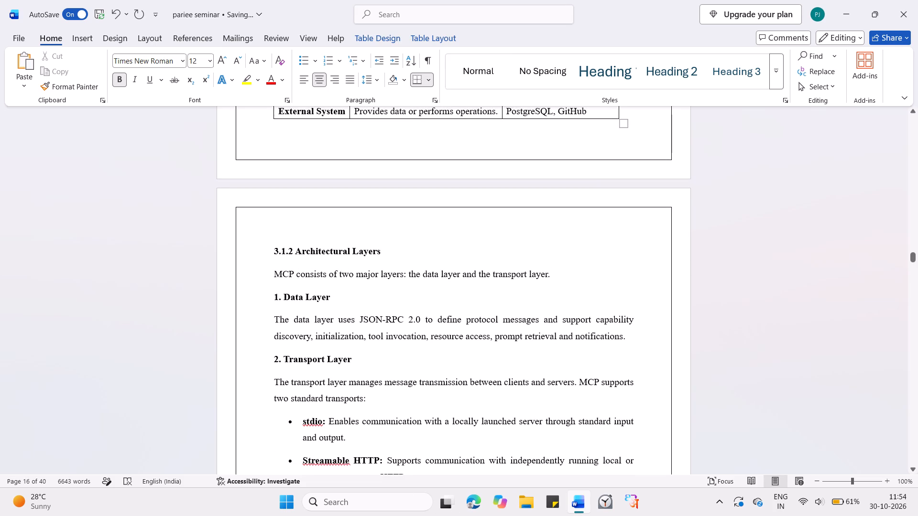
pyautogui.click(311, 248)
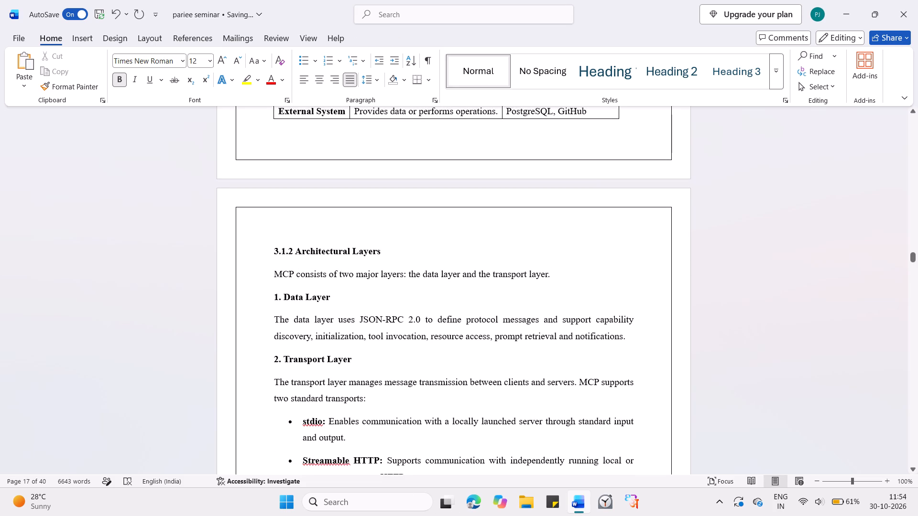
pyautogui.click(303, 298)
pyautogui.moveTo(367, 75); pyautogui.dragTo(368, 264)
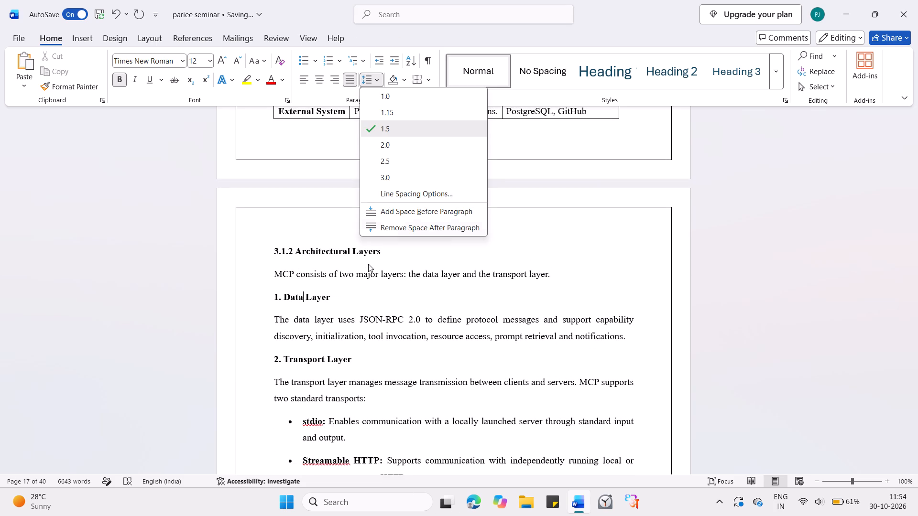
pyautogui.moveTo(368, 264); pyautogui.dragTo(391, 226)
pyautogui.click(391, 226)
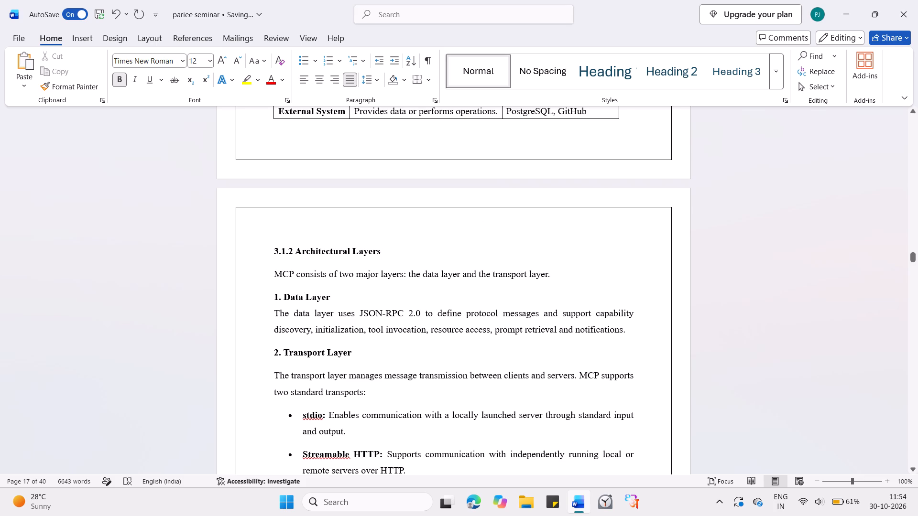
pyautogui.click(319, 350)
pyautogui.click(372, 76)
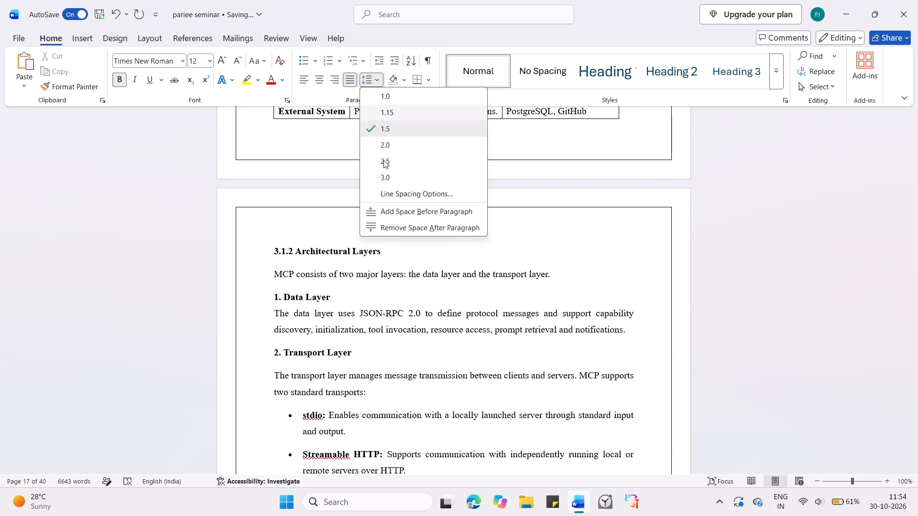
pyautogui.click(391, 228)
# Remove the space after the "stdio" bullet in the transport list of section 3.1.2.
pyautogui.scroll(-1, 382, 321)
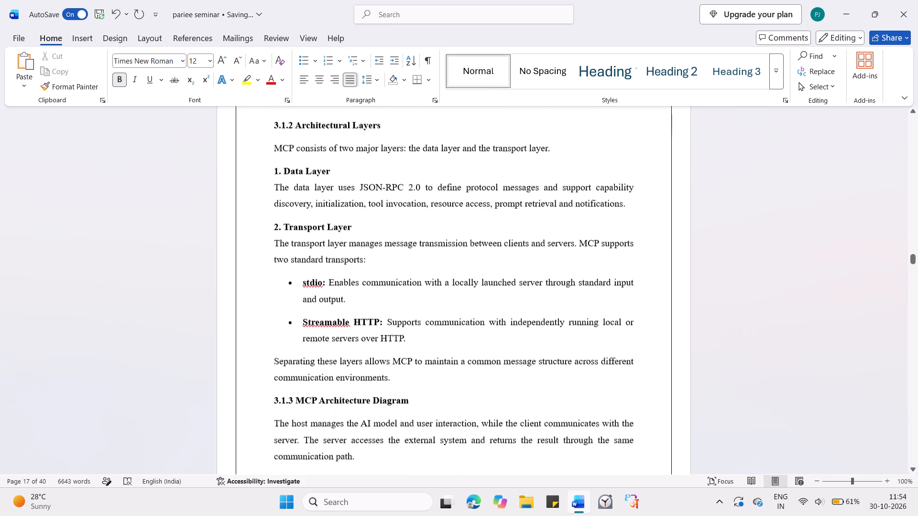
pyautogui.scroll(-1, 382, 321)
pyautogui.click(302, 257)
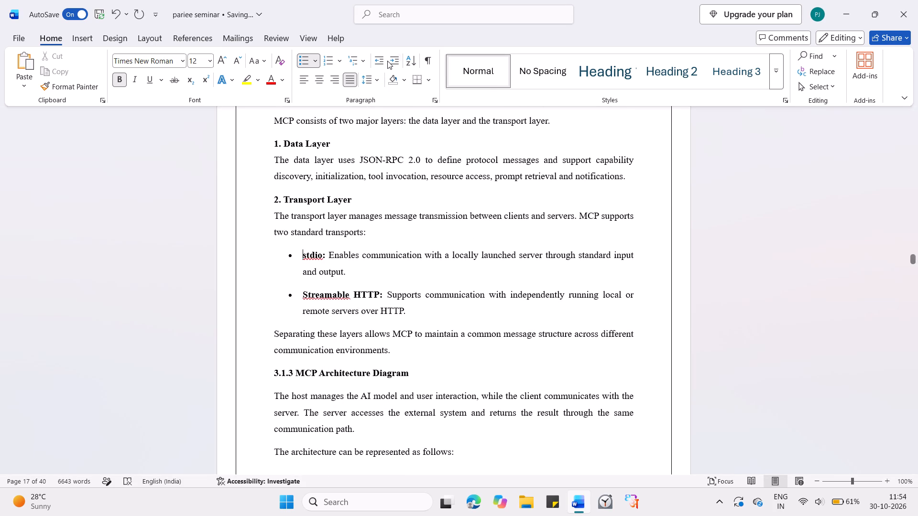
pyautogui.click(368, 82)
pyautogui.click(400, 233)
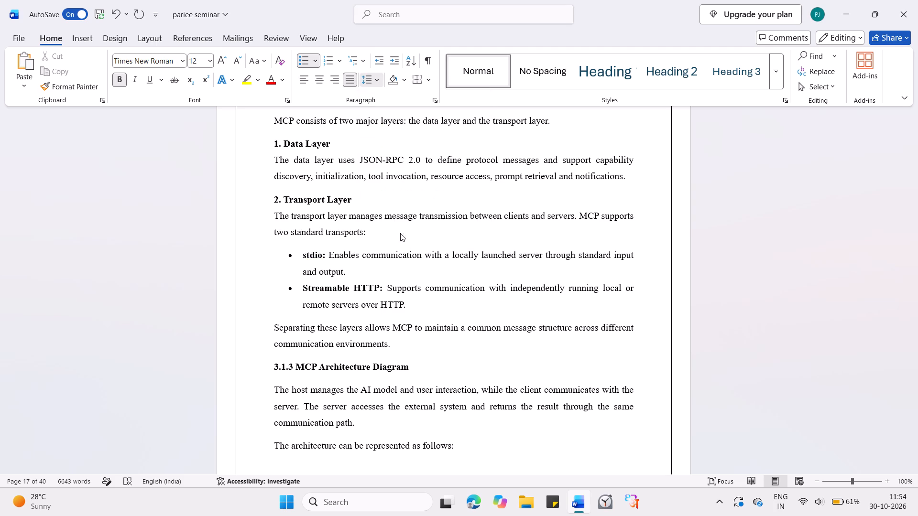
# Review the spacing and page layout from section 3.1.1 Components of the System Architecture through section 3.1.3 MCP Architecture Diagram.
pyautogui.scroll(1, 385, 307)
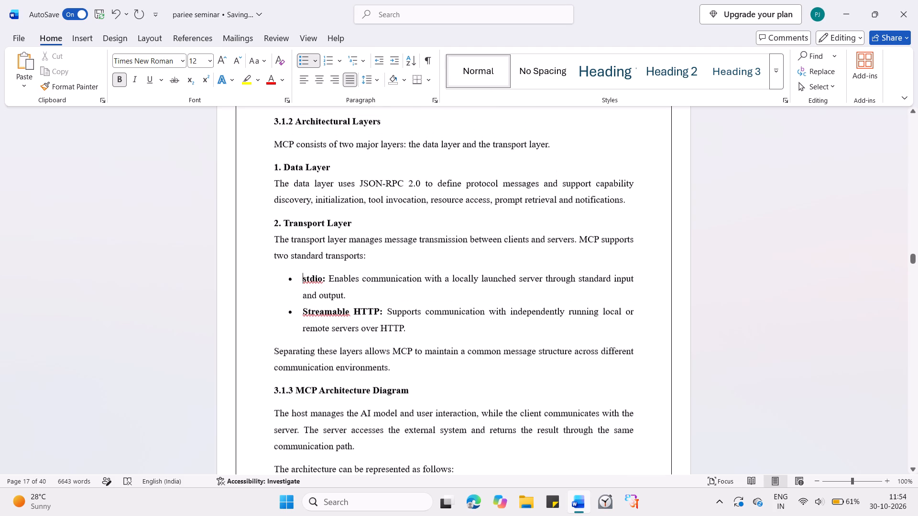
pyautogui.scroll(1, 385, 307)
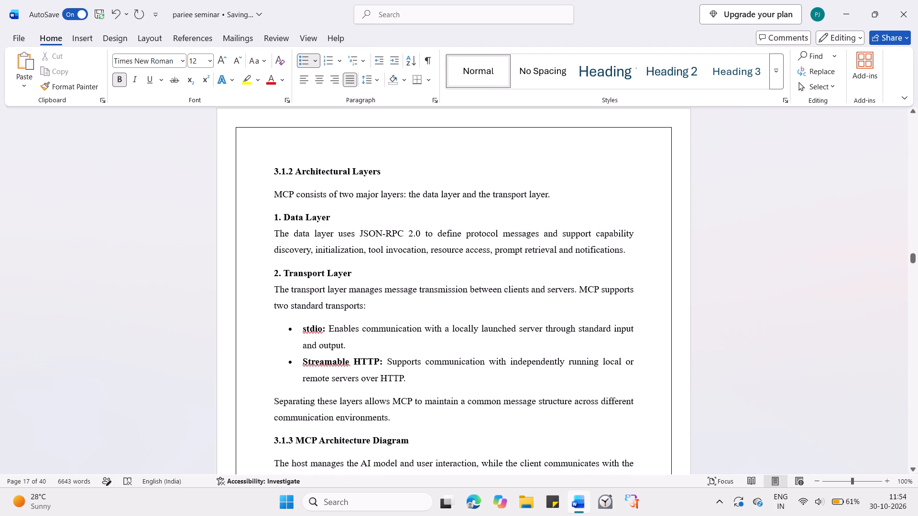
pyautogui.scroll(2, 385, 307)
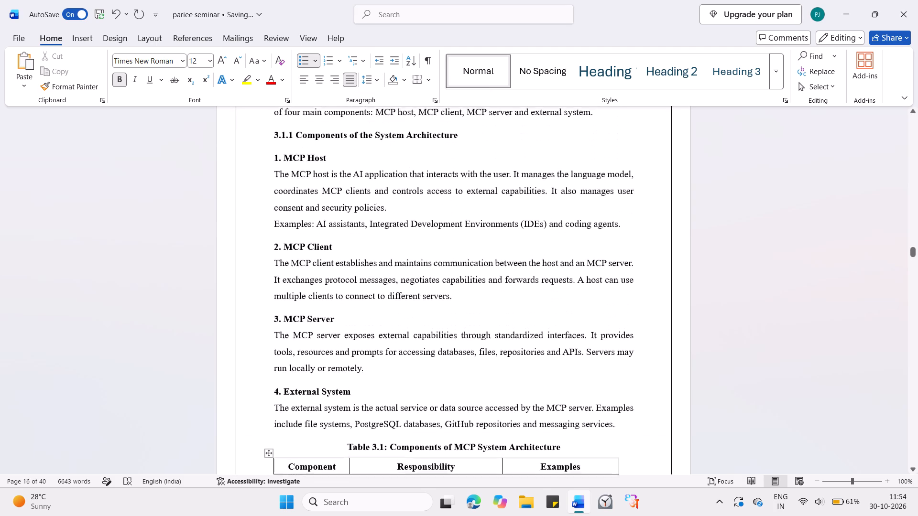
pyautogui.scroll(1, 385, 307)
pyautogui.scroll(-2, 385, 307)
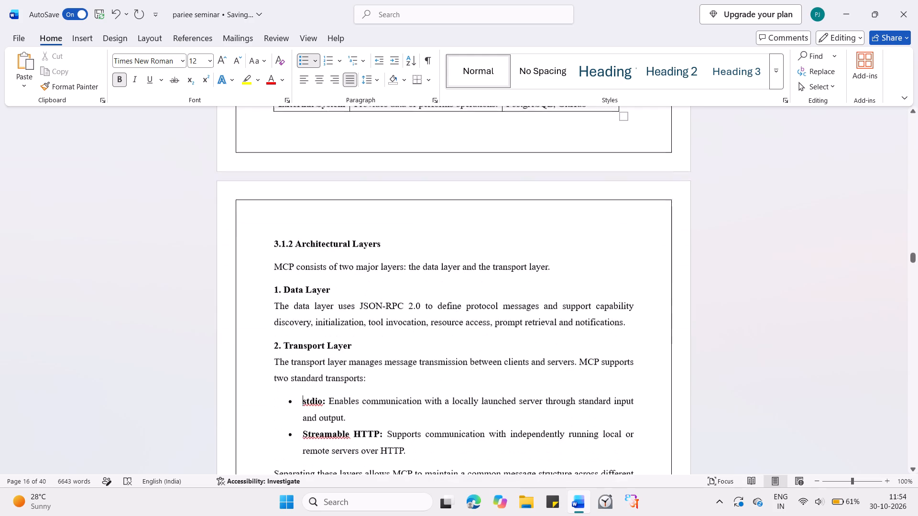
pyautogui.scroll(-3, 385, 307)
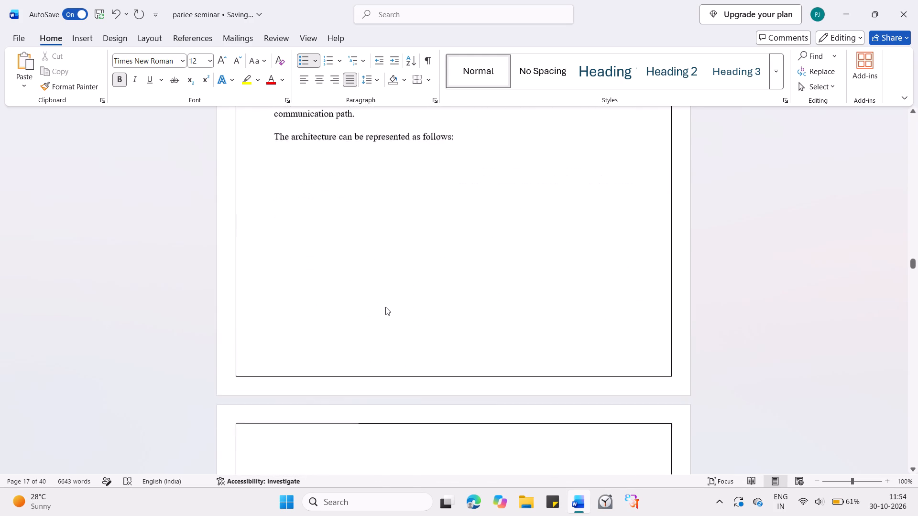
pyautogui.scroll(-1, 385, 307)
pyautogui.scroll(2, 385, 307)
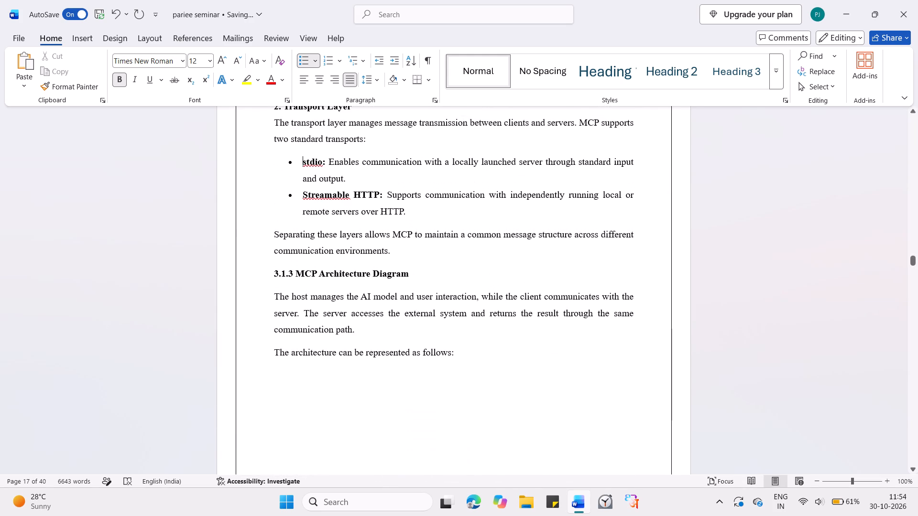
pyautogui.scroll(1, 385, 307)
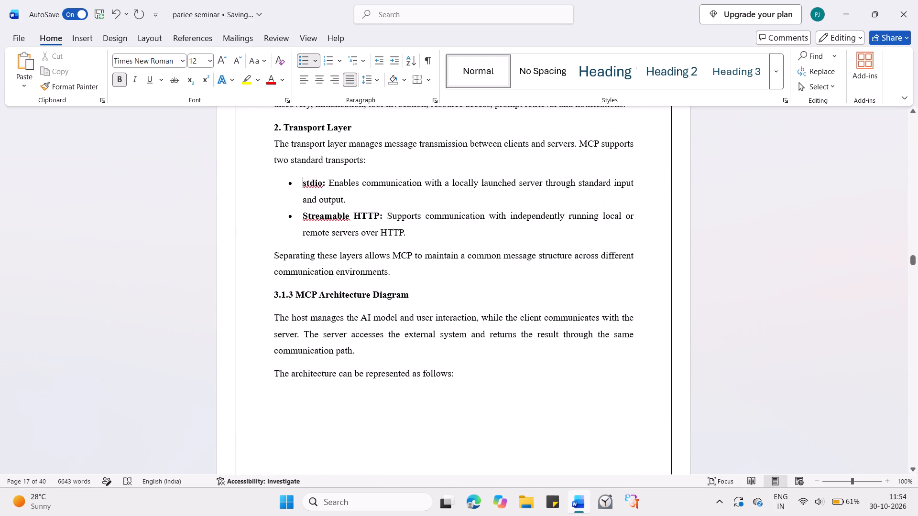
# Delete the paragraph beginning "The host manages the AI model and user interaction" under heading 3.1.3.
pyautogui.moveTo(362, 353); pyautogui.dragTo(285, 320)
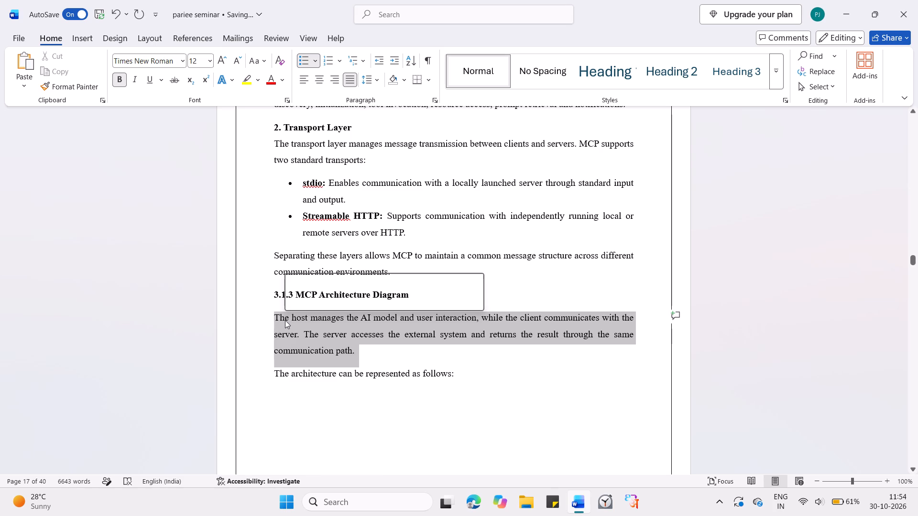
pyautogui.press('BackSpace')
pyautogui.scroll(-2, 496, 296)
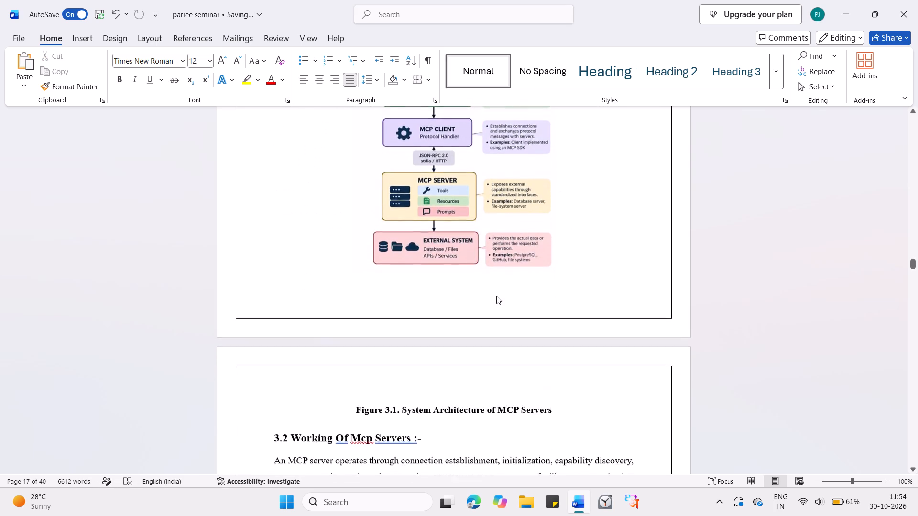
pyautogui.scroll(2, 496, 296)
# Remove the space after the line "The architecture can be represented as follows:" in section 3.1.3.
pyautogui.click(368, 286)
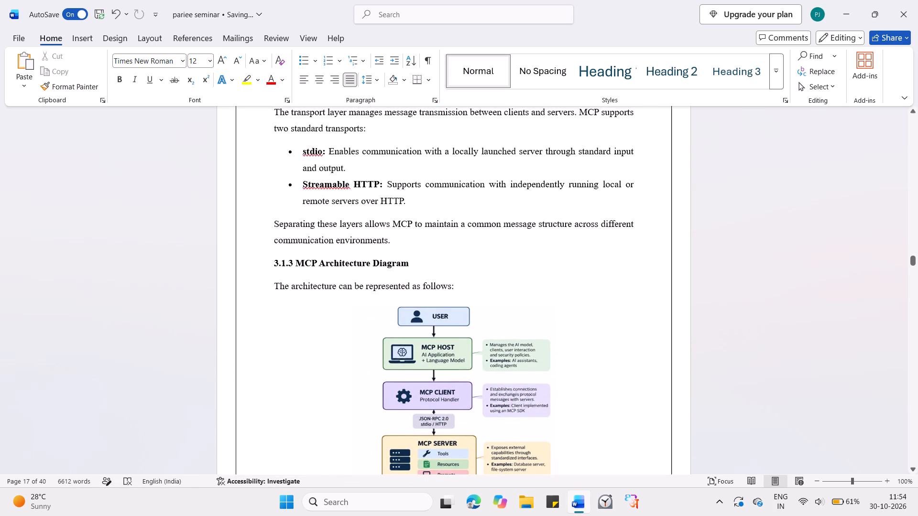
pyautogui.click(372, 73)
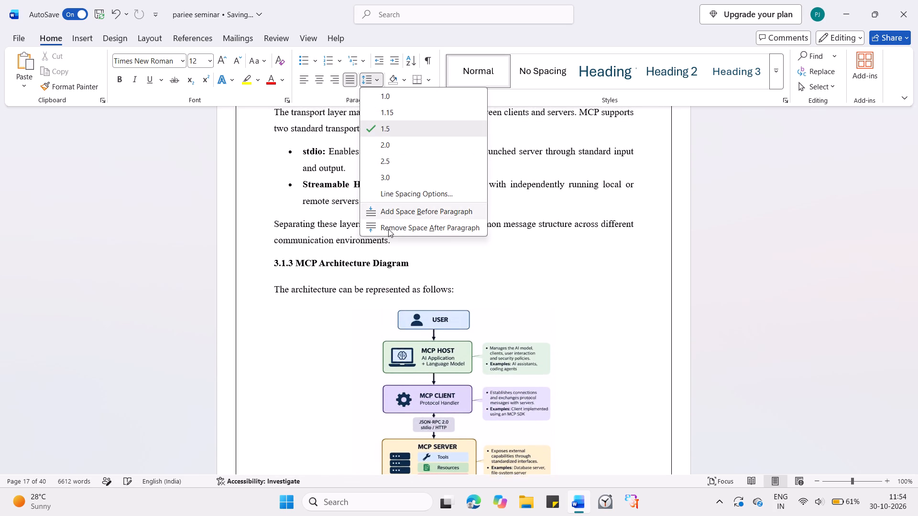
pyautogui.click(388, 229)
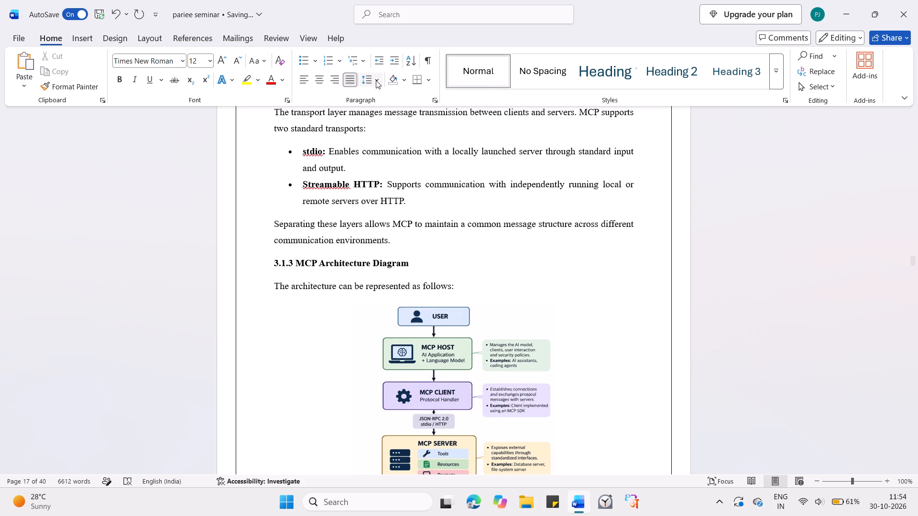
pyautogui.click(376, 80)
pyautogui.click(366, 261)
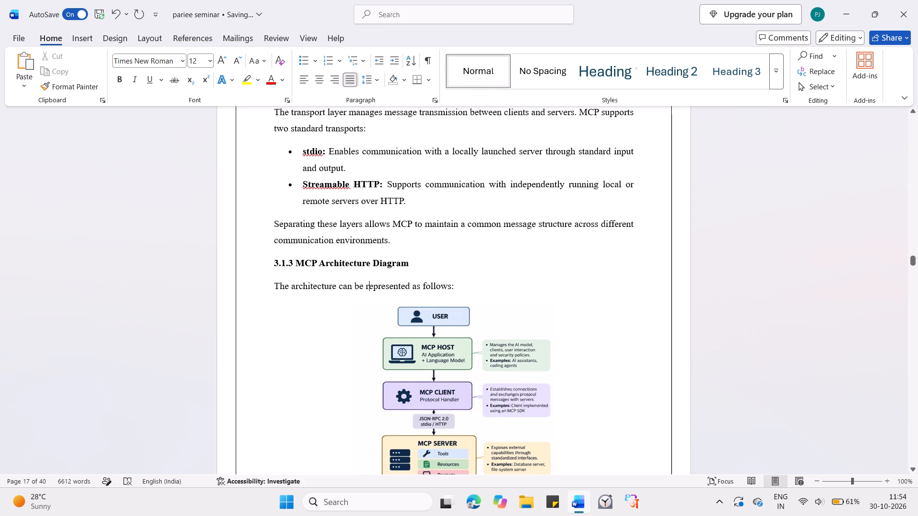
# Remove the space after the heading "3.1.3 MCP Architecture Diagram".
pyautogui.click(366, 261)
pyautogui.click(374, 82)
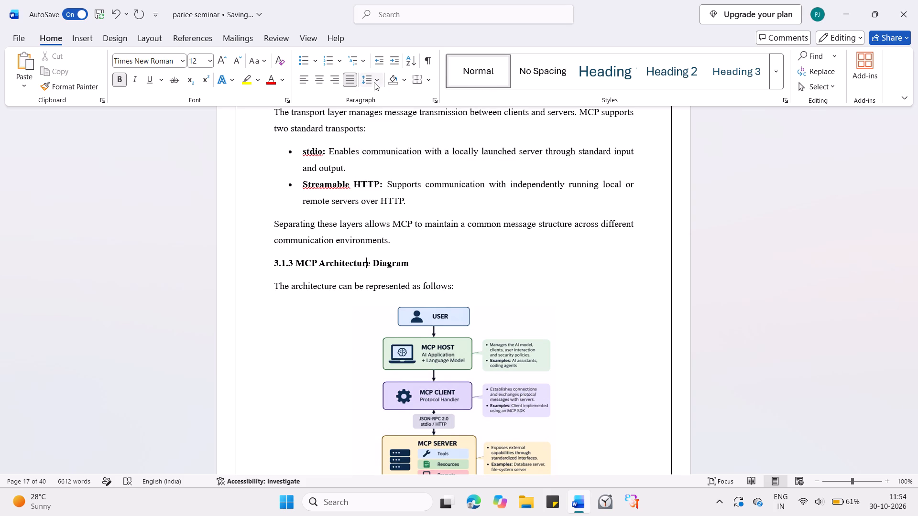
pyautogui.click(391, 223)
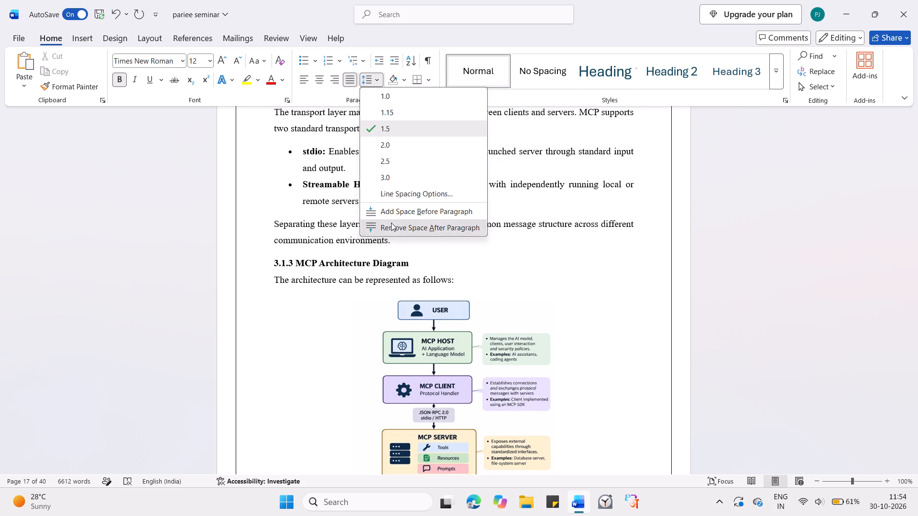
# Remove the space before the Figure 3.1 system architecture diagram.
pyautogui.scroll(-3, 411, 281)
pyautogui.scroll(2, 411, 281)
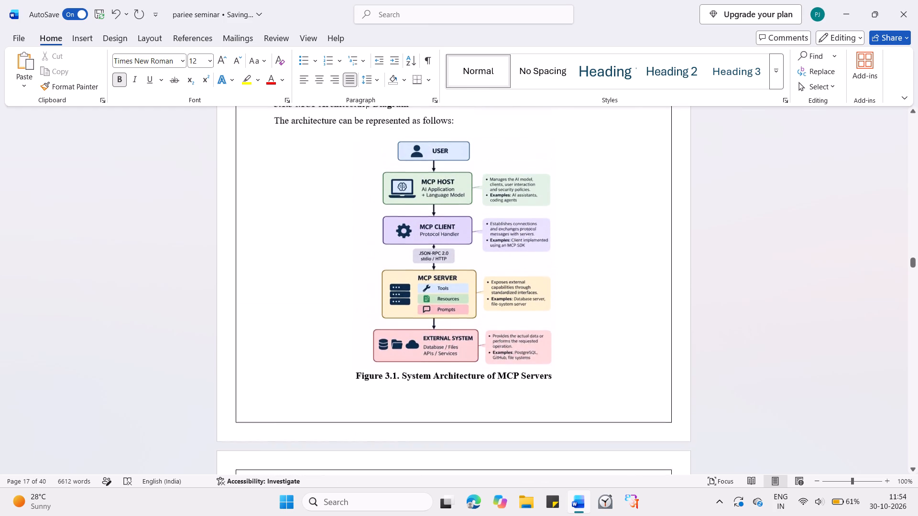
pyautogui.scroll(1, 463, 281)
pyautogui.click(463, 281)
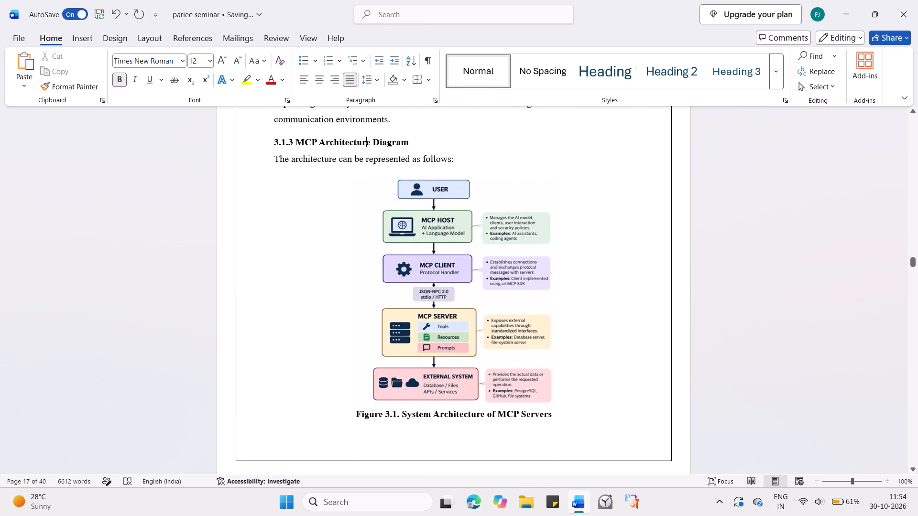
pyautogui.click(372, 83)
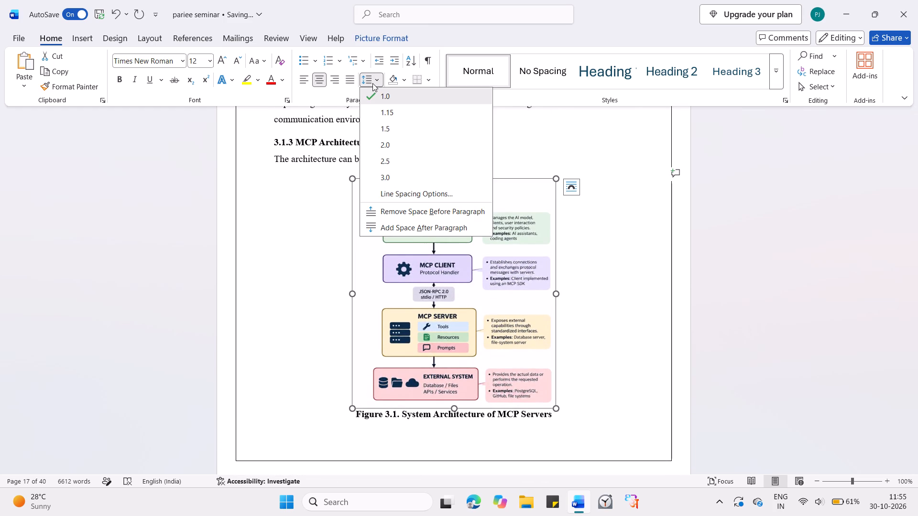
pyautogui.click(392, 216)
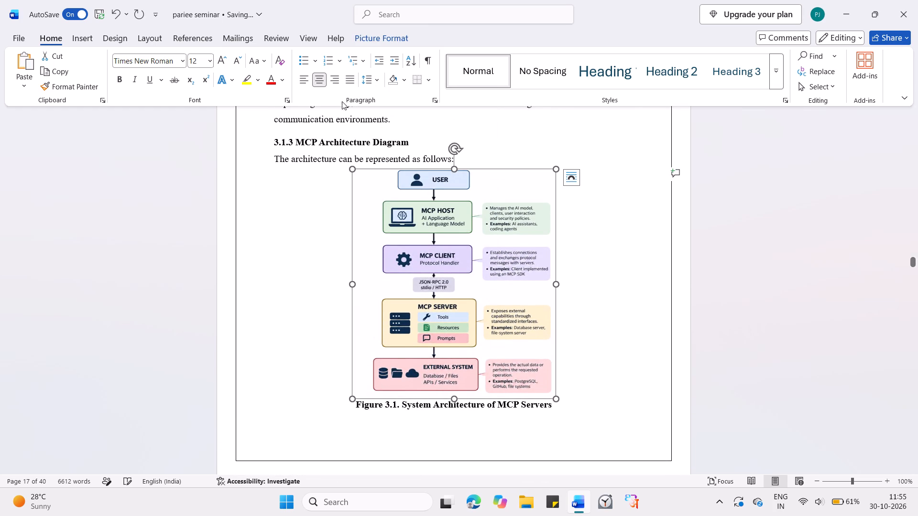
# Add space after the heading "3.1.3 MCP Architecture Diagram".
pyautogui.click(329, 143)
pyautogui.click(368, 82)
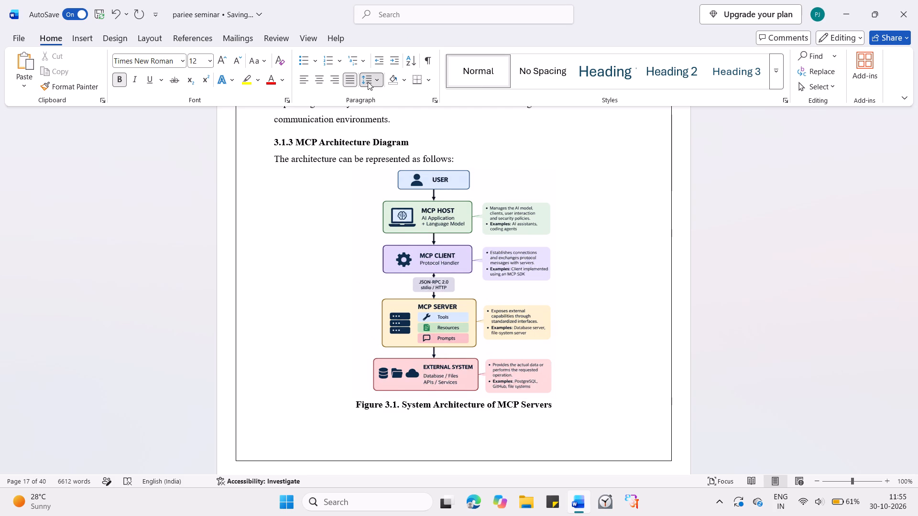
pyautogui.click(416, 232)
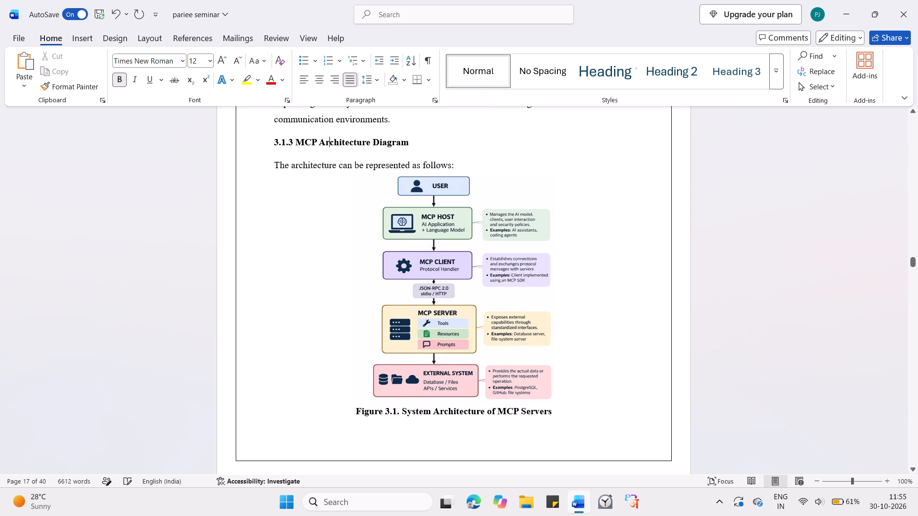
# Enlarge the Figure 3.1 architecture diagram slightly, keeping its proportions and leaving room for its caption on the same page.
pyautogui.click(595, 214)
pyautogui.click(493, 279)
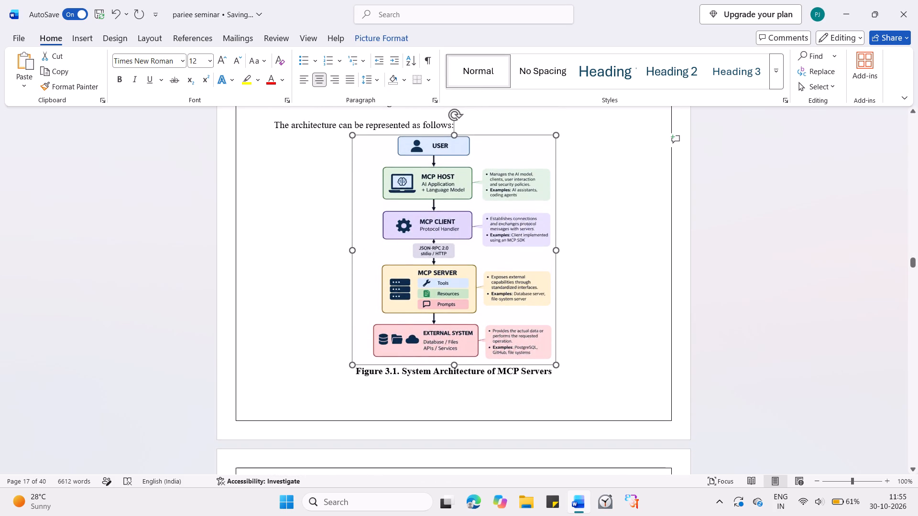
pyautogui.moveTo(554, 363); pyautogui.dragTo(564, 370)
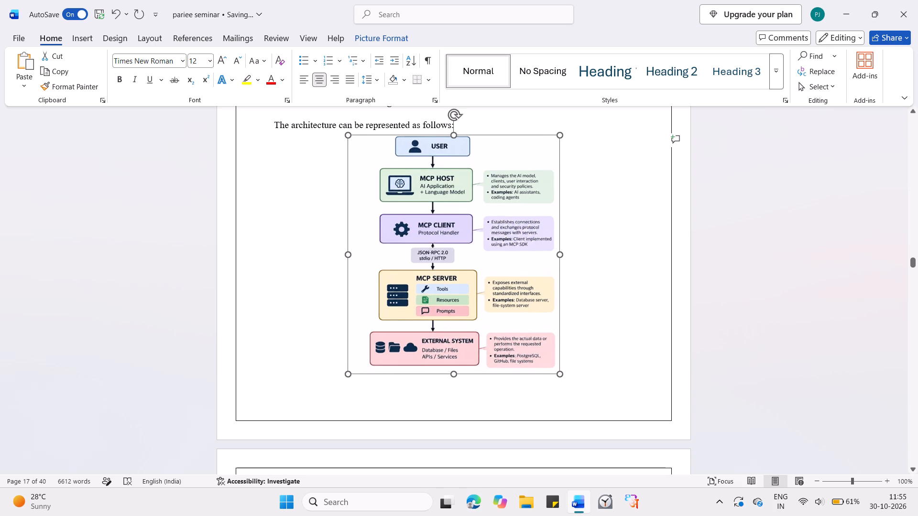
pyautogui.moveTo(564, 370); pyautogui.dragTo(560, 365)
pyautogui.click(584, 357)
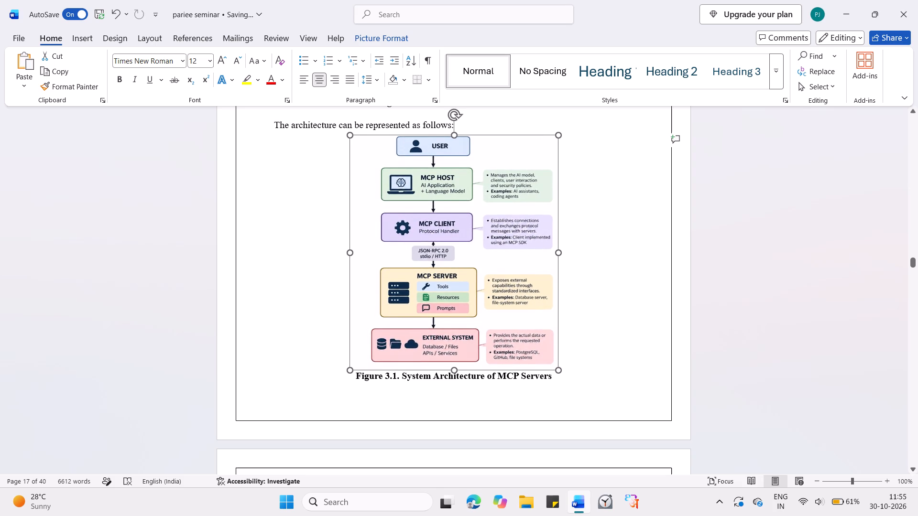
# Open the line and paragraph spacing options for the caption "Figure 3.1. System Architecture of MCP Servers".
pyautogui.scroll(-1, 584, 357)
pyautogui.click(488, 266)
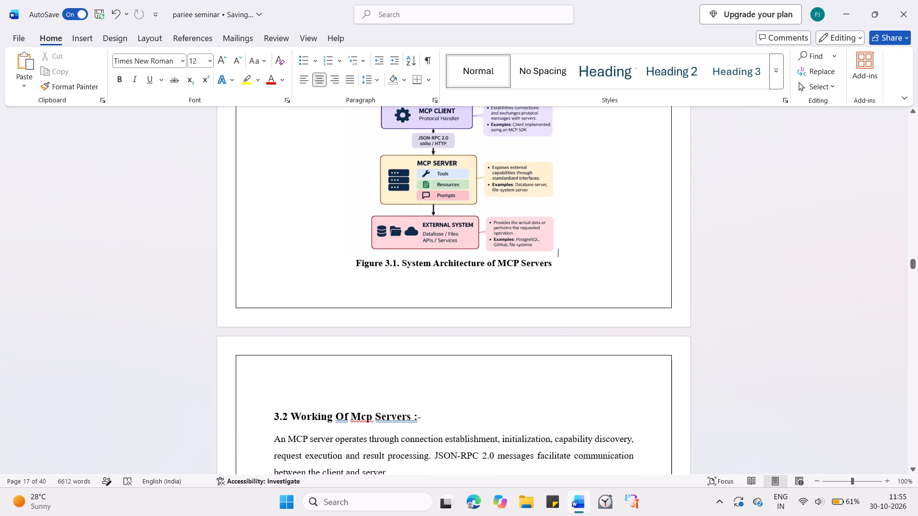
pyautogui.click(368, 74)
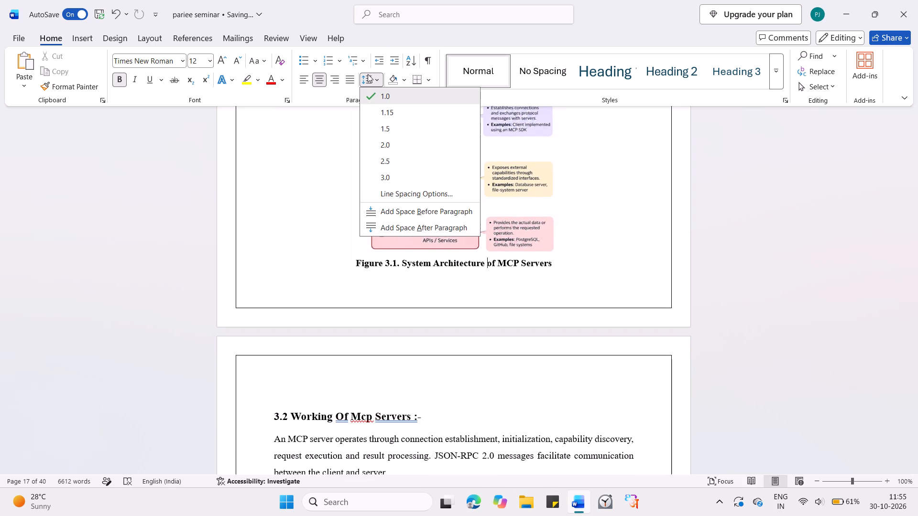
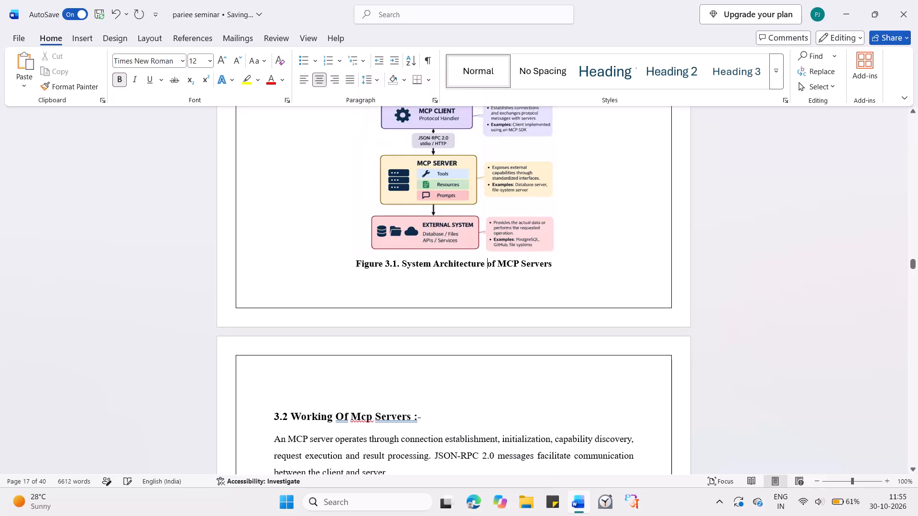
# Delete the empty line above the heading "3.2 Working Of Mcp Servers :-".
pyautogui.click(451, 404)
pyautogui.press('BackSpace')
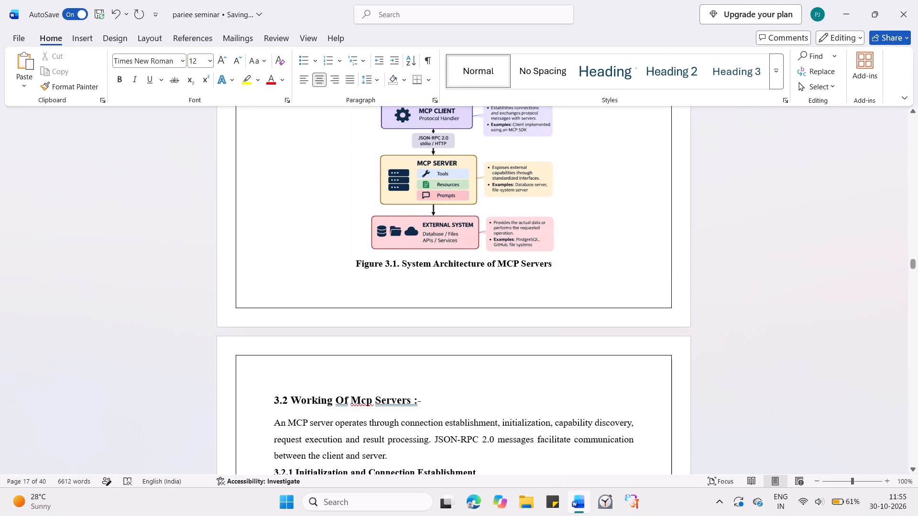
pyautogui.click(423, 404)
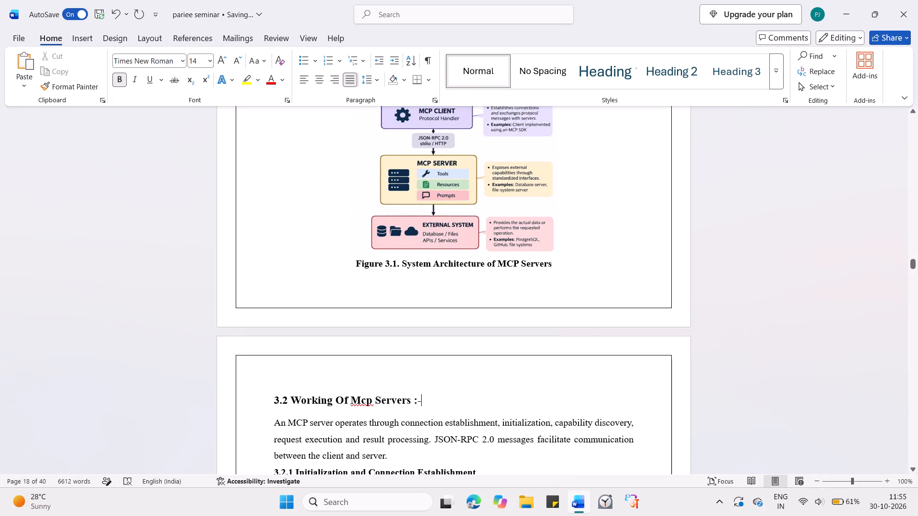
# Append " :-" to the end of the heading "3.1 System Architecture" at the start of Chapter 3.
pyautogui.scroll(7, 423, 404)
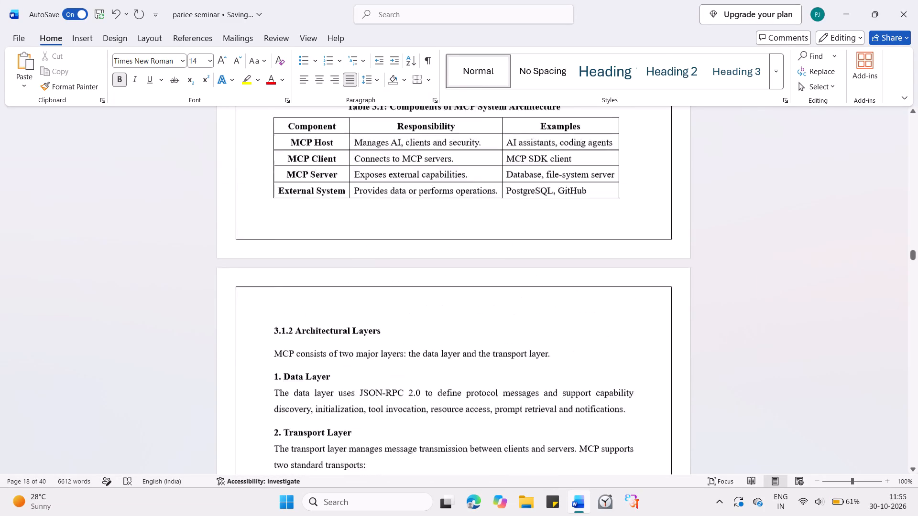
pyautogui.scroll(1, 423, 404)
pyautogui.hscroll(1, 423, 404)
pyautogui.scroll(2, 423, 404)
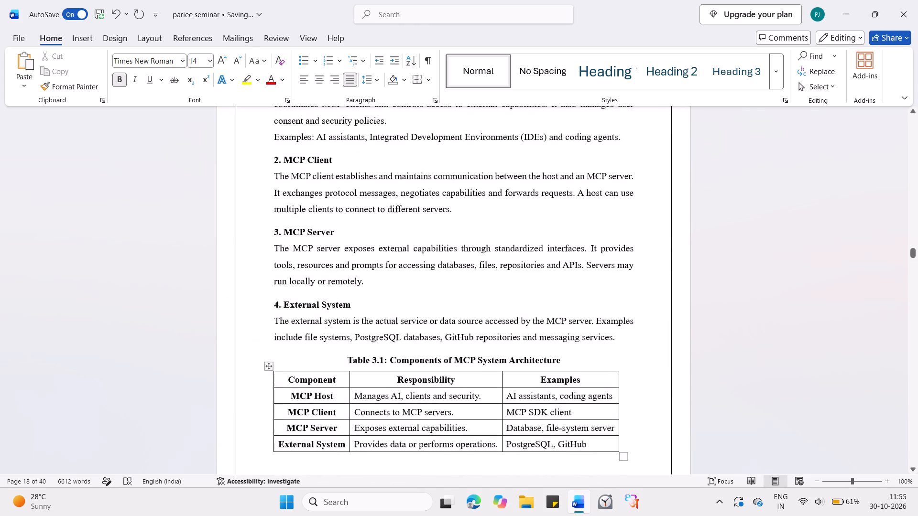
pyautogui.scroll(3, 423, 404)
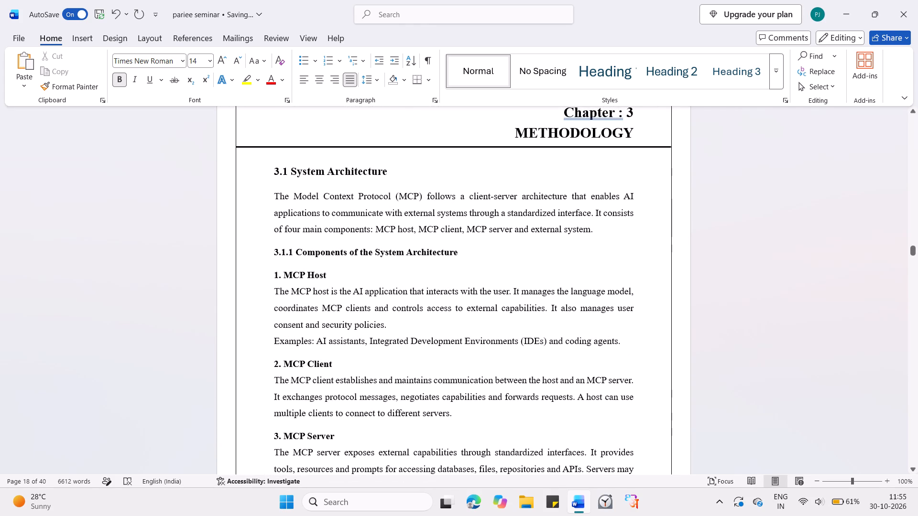
pyautogui.click(352, 172)
pyautogui.click(405, 172)
pyautogui.press('space')
pyautogui.write(':-')
pyautogui.click(461, 215)
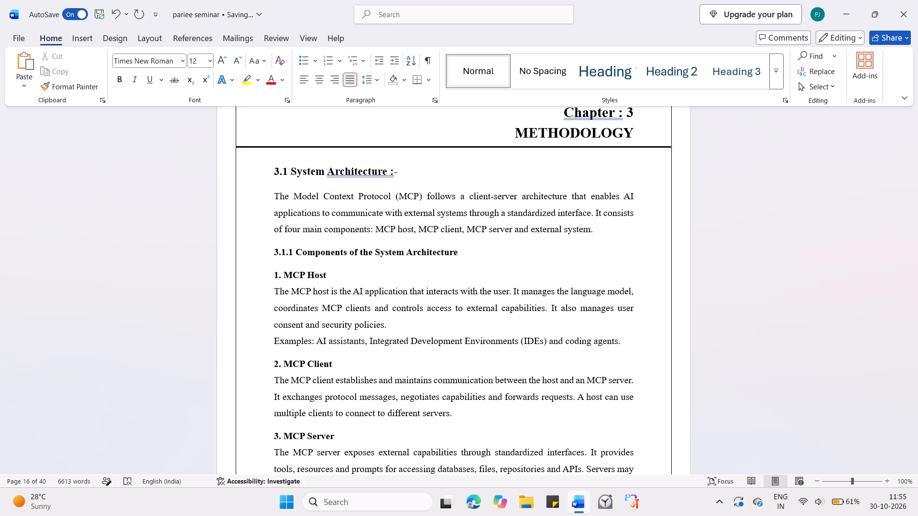
# Add space after the introductory paragraph under the heading "3.2 Working Of Mcp Servers :-".
pyautogui.scroll(-2, 502, 281)
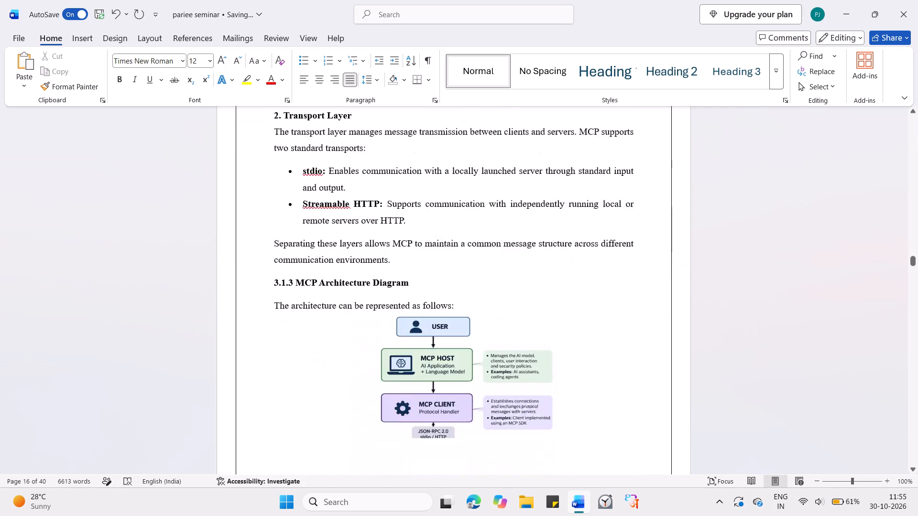
pyautogui.scroll(-3, 502, 281)
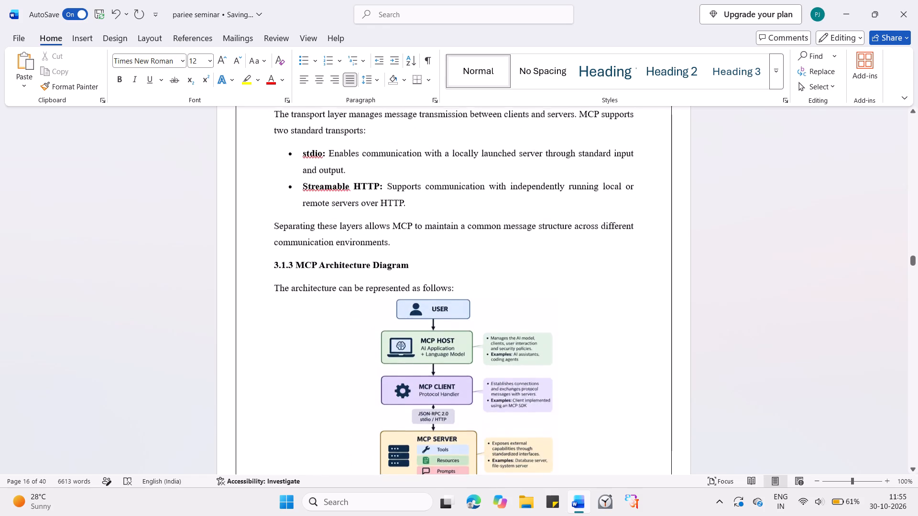
pyautogui.scroll(-3, 502, 281)
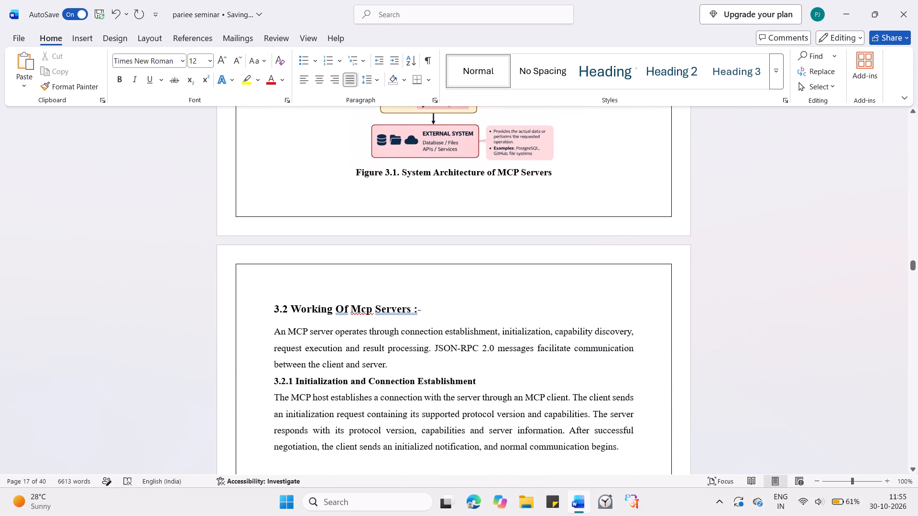
pyautogui.click(415, 308)
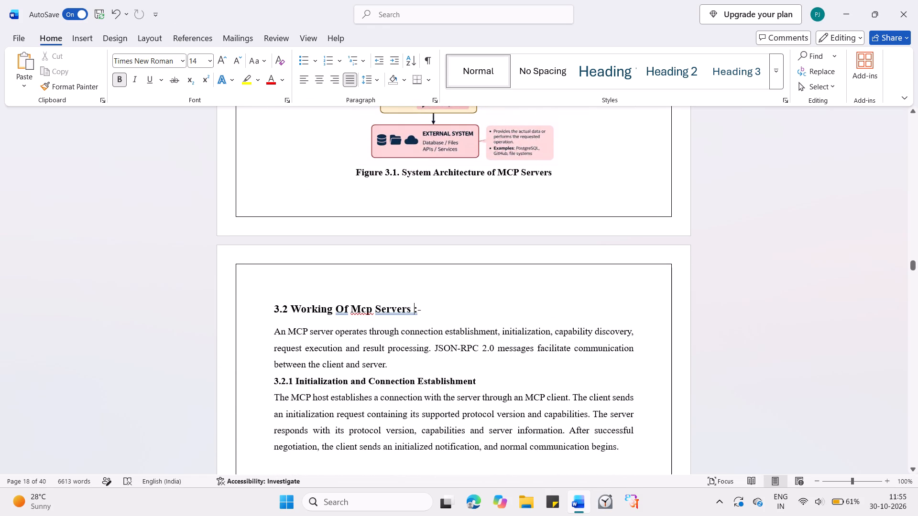
pyautogui.scroll(-2, 415, 308)
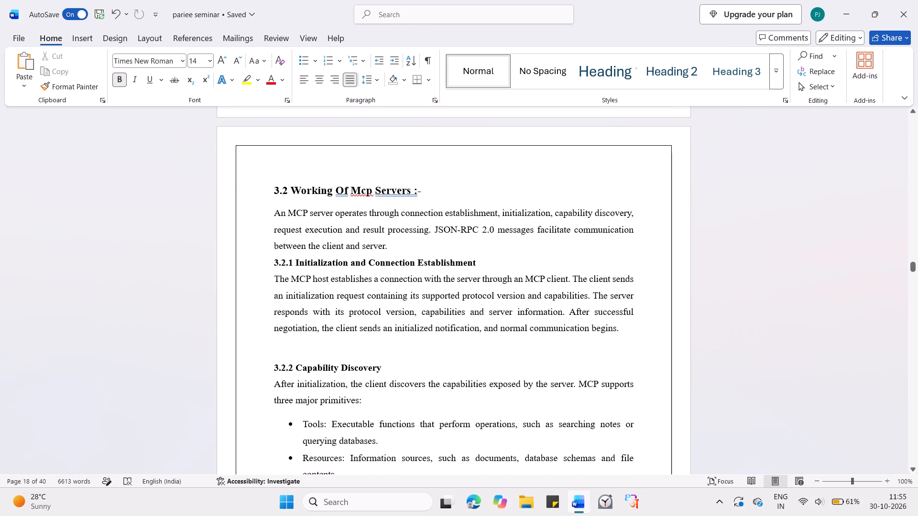
pyautogui.click(330, 245)
pyautogui.click(375, 83)
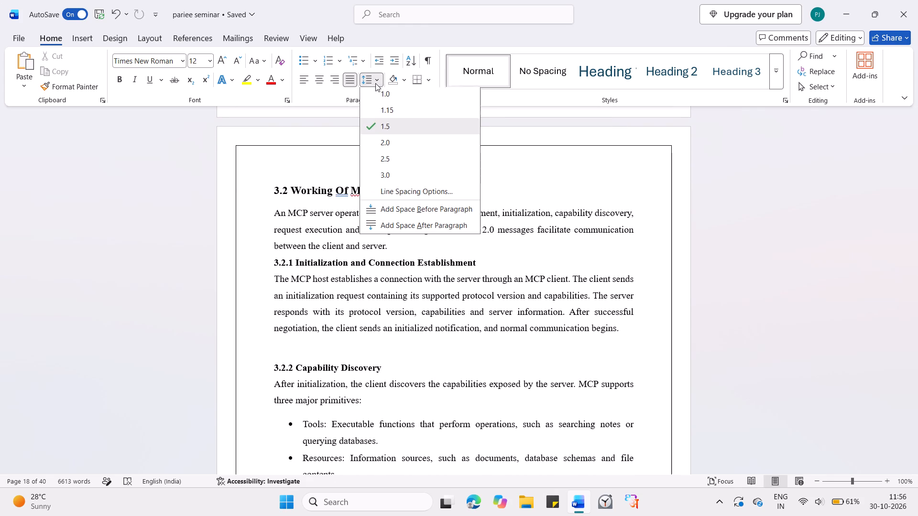
pyautogui.click(378, 227)
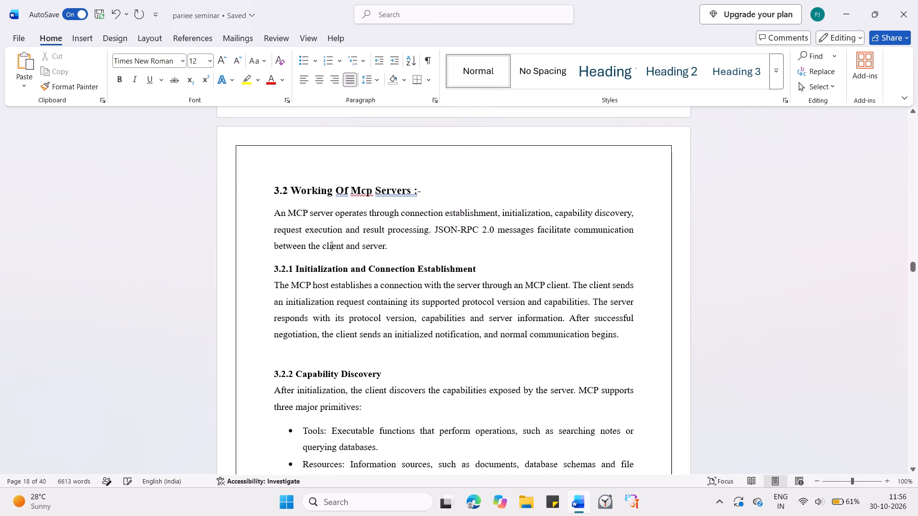
# Add space after the heading "3.2.1 Initialization and Connection Establishment".
pyautogui.click(348, 301)
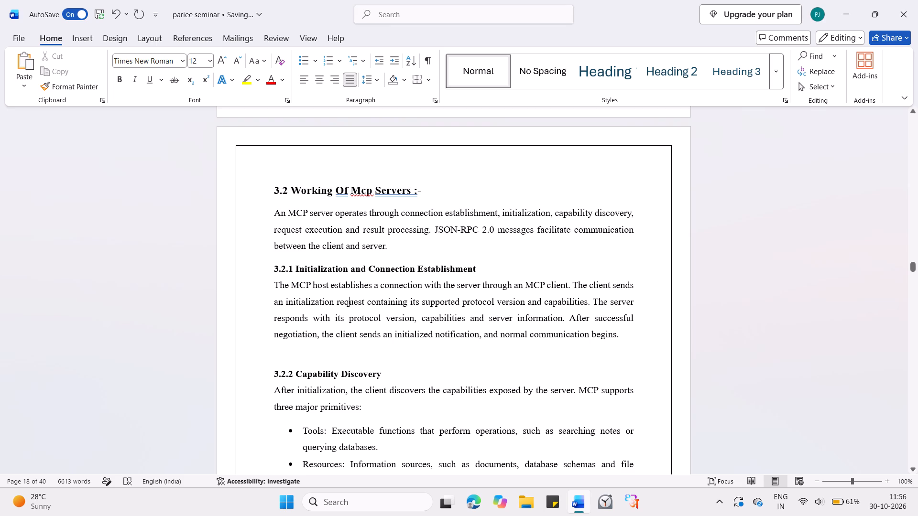
pyautogui.click(374, 83)
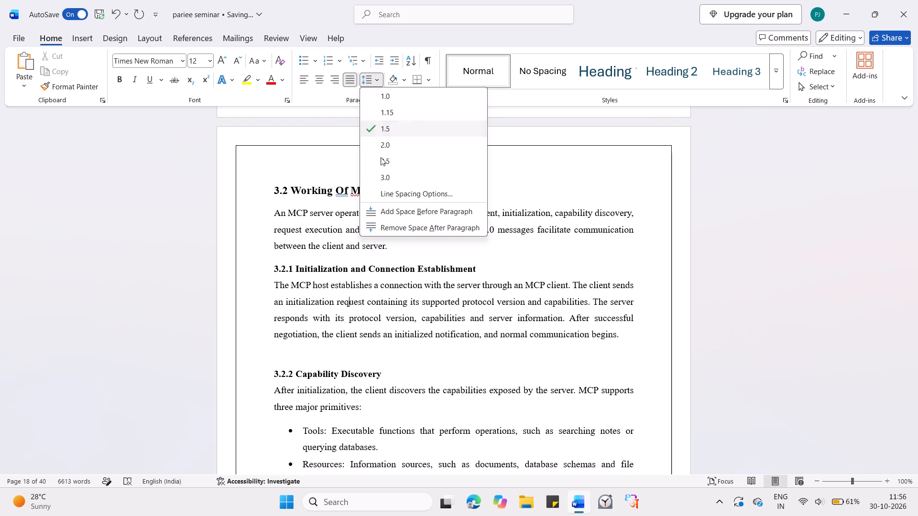
pyautogui.click(331, 269)
pyautogui.click(331, 269)
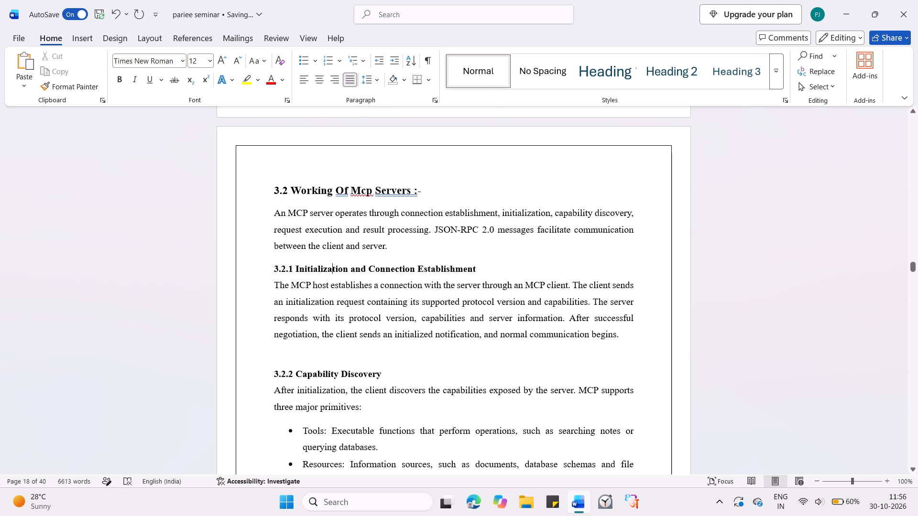
pyautogui.click(377, 80)
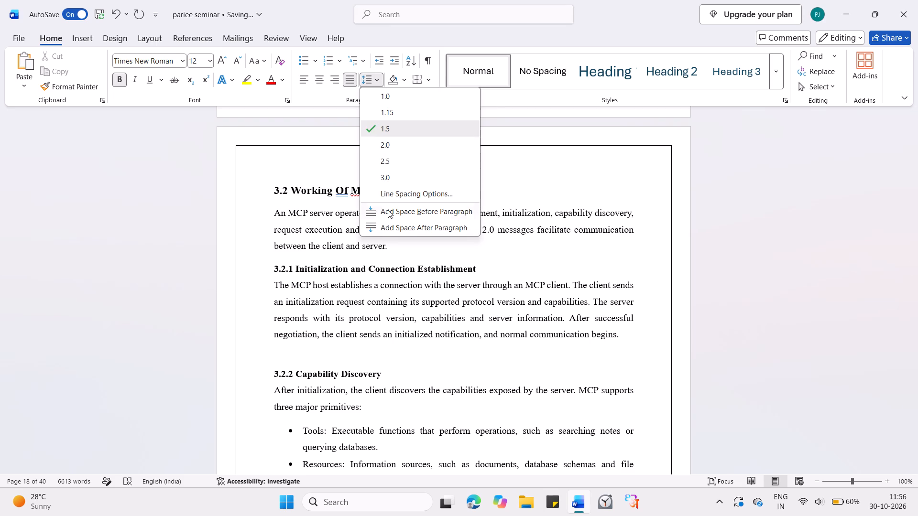
pyautogui.click(387, 231)
# Delete the empty line above the heading "3.2.2 Capability Discovery".
pyautogui.click(292, 363)
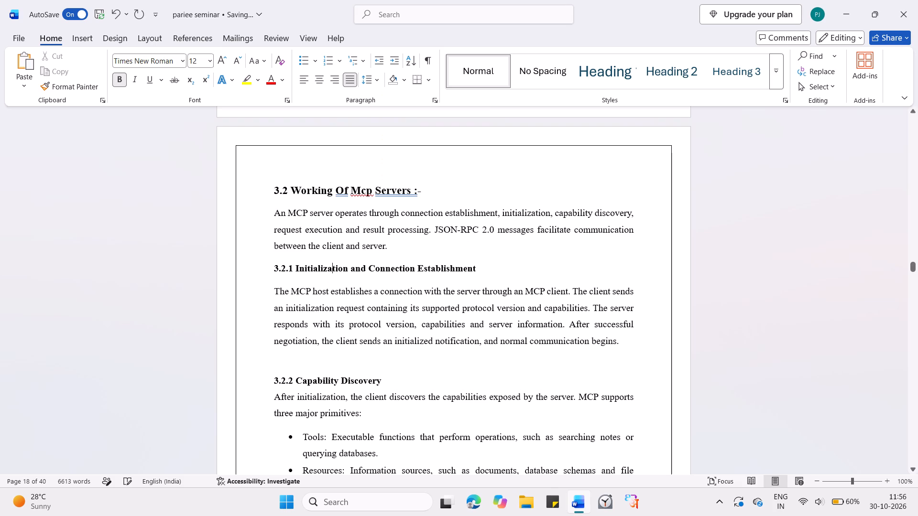
pyautogui.press('BackSpace')
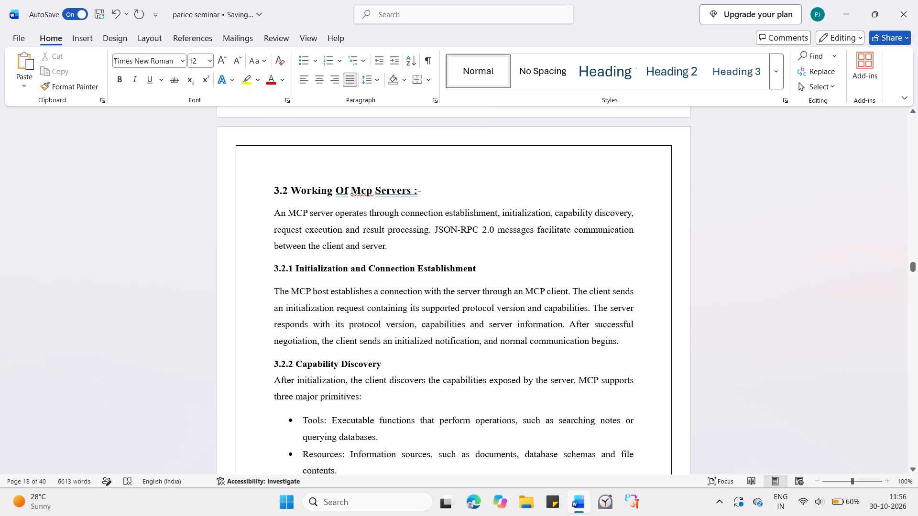
# Add space after the heading "3.2.2 Capability Discovery".
pyautogui.scroll(-1, 343, 380)
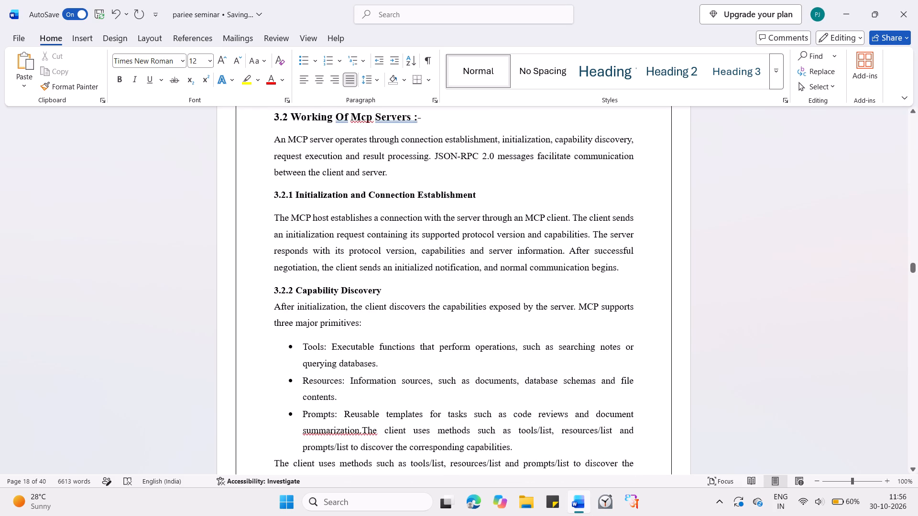
pyautogui.click(324, 293)
pyautogui.click(369, 80)
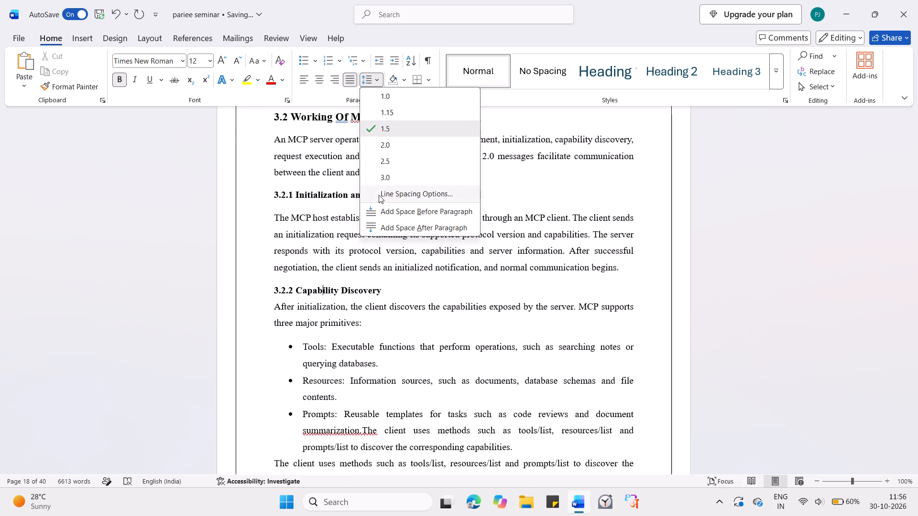
pyautogui.click(375, 226)
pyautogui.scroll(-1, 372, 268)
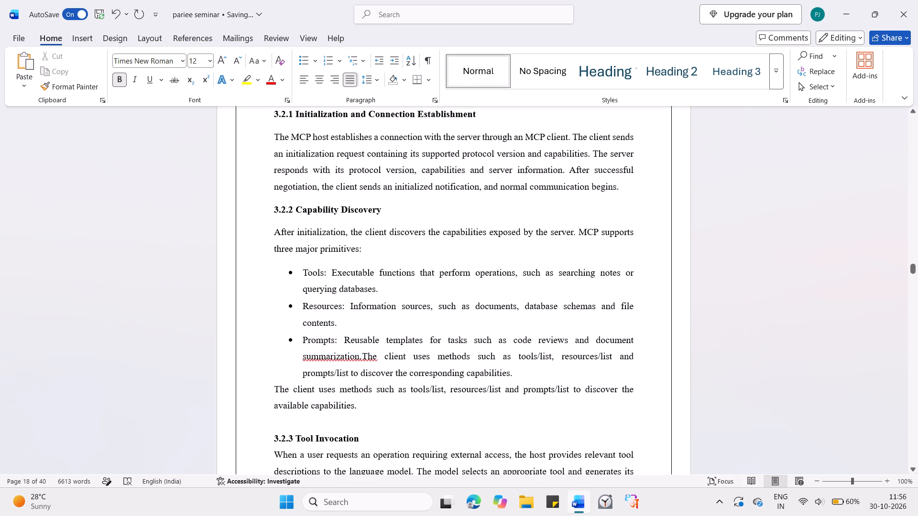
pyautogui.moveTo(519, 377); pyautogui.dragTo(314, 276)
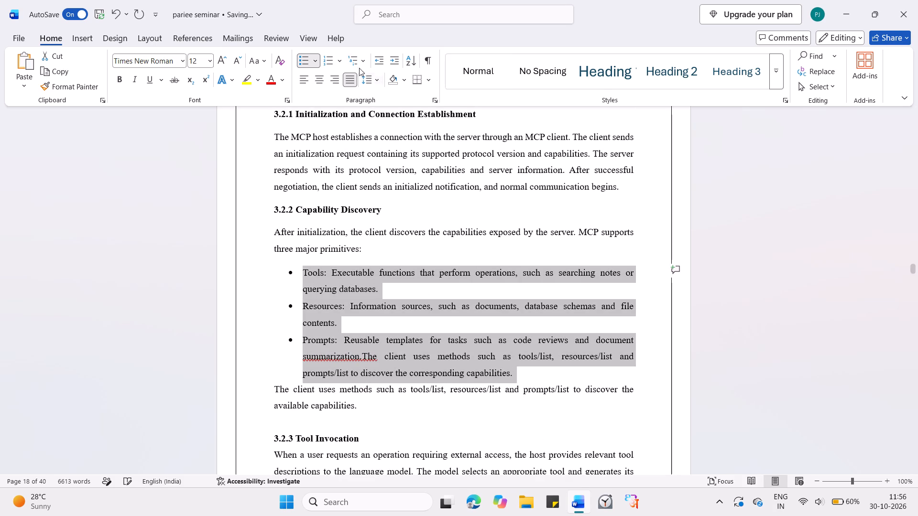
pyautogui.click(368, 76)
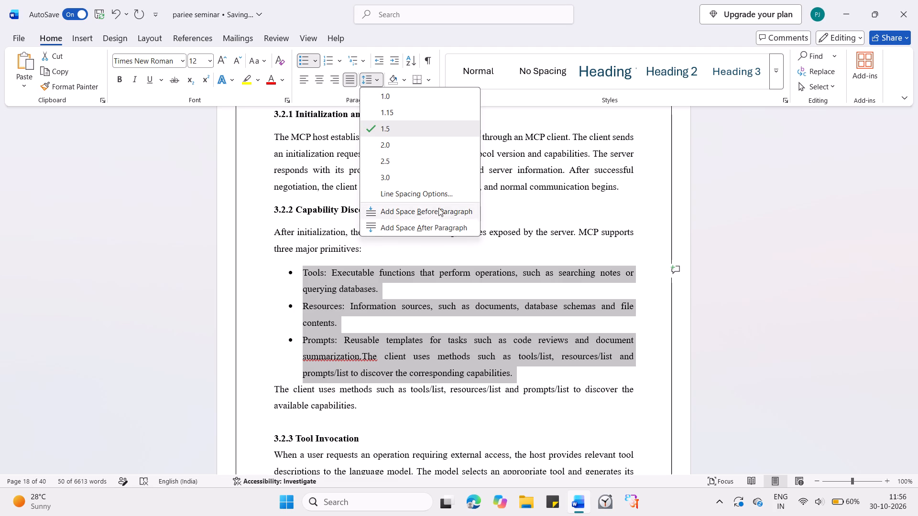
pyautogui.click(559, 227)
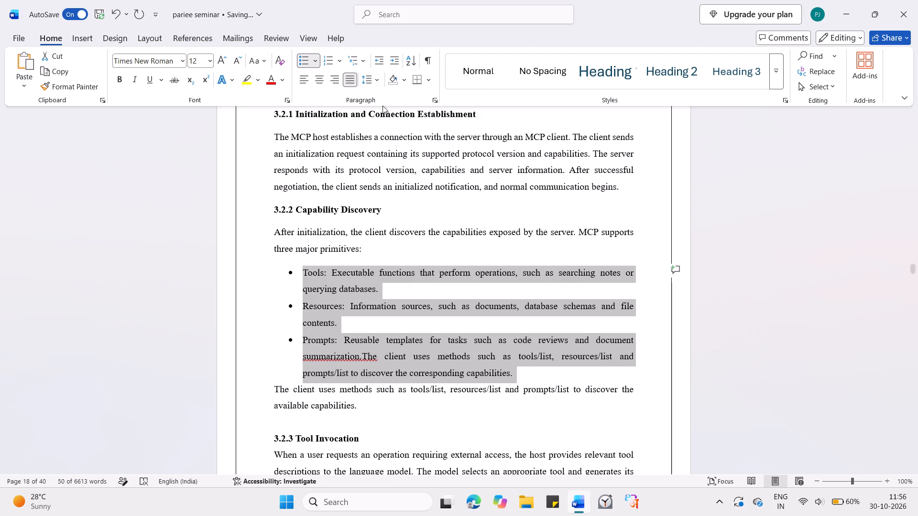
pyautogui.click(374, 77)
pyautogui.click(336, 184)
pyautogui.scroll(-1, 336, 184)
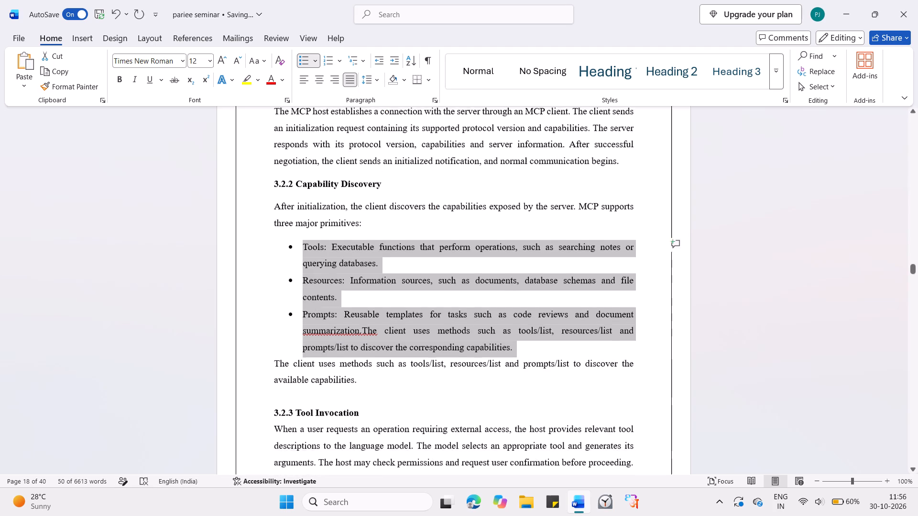
# Add space after the "Prompts" bullet, the last item of the list in section 3.2.2.
pyautogui.scroll(-1, 336, 184)
pyautogui.click(317, 313)
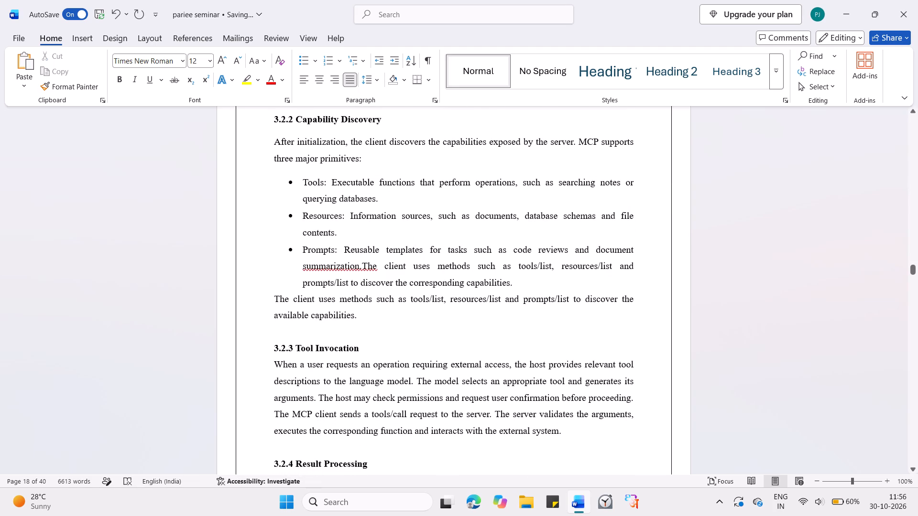
pyautogui.click(345, 278)
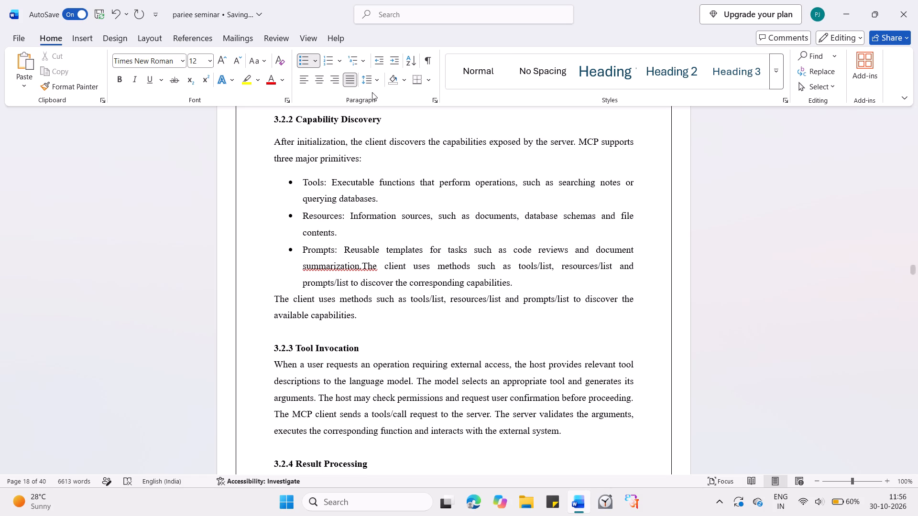
pyautogui.click(367, 71)
pyautogui.click(367, 80)
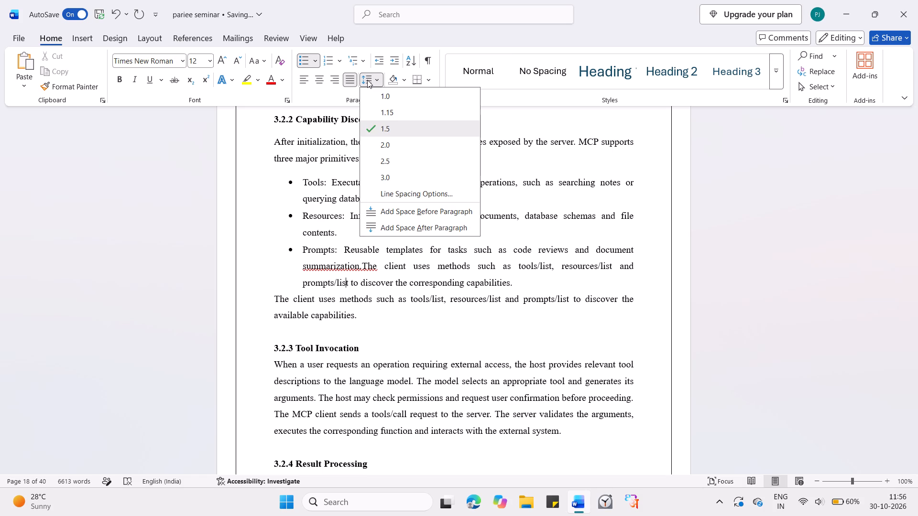
pyautogui.click(394, 230)
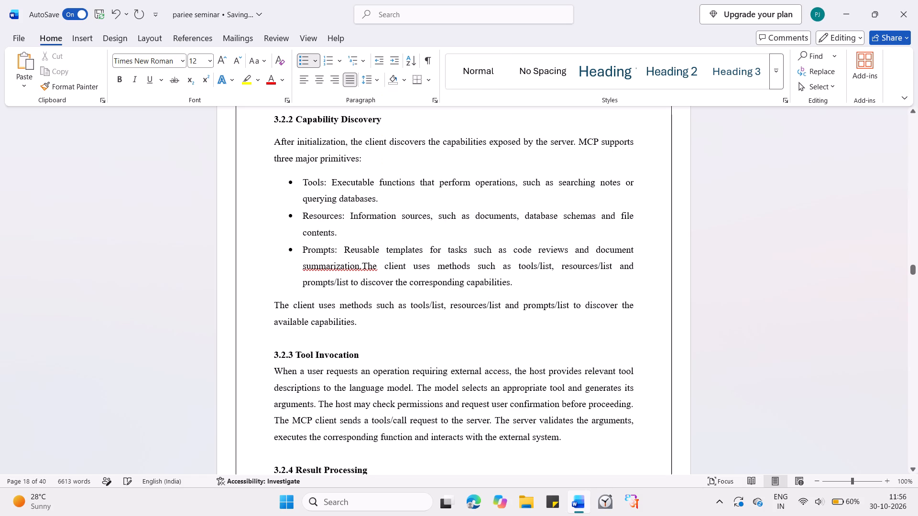
# Delete the empty line above the heading "3.2.3 Tool Invocation".
pyautogui.scroll(-1, 362, 279)
pyautogui.click(305, 251)
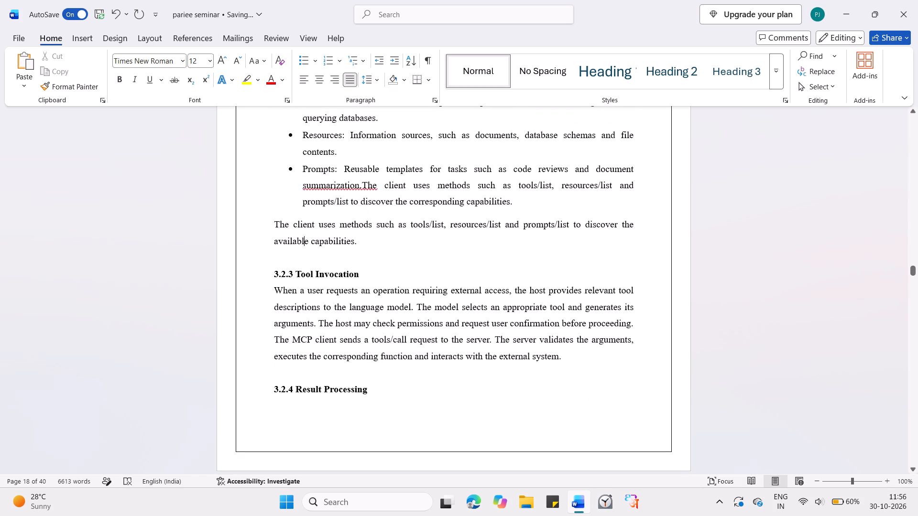
pyautogui.press('Down')
pyautogui.press('BackSpace')
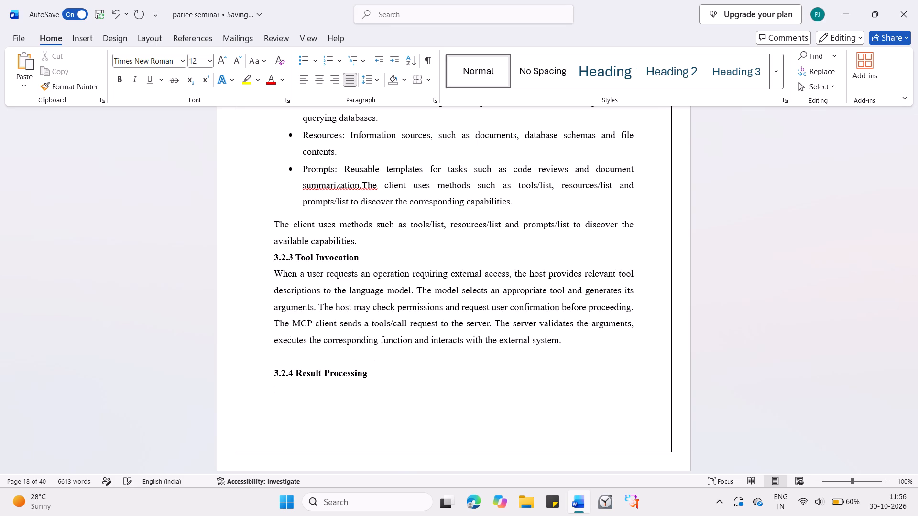
# Add space after the paragraph "The client uses methods such as tools/list..." above the heading "3.2.3 Tool Invocation".
pyautogui.scroll(2, 305, 251)
pyautogui.scroll(-1, 305, 251)
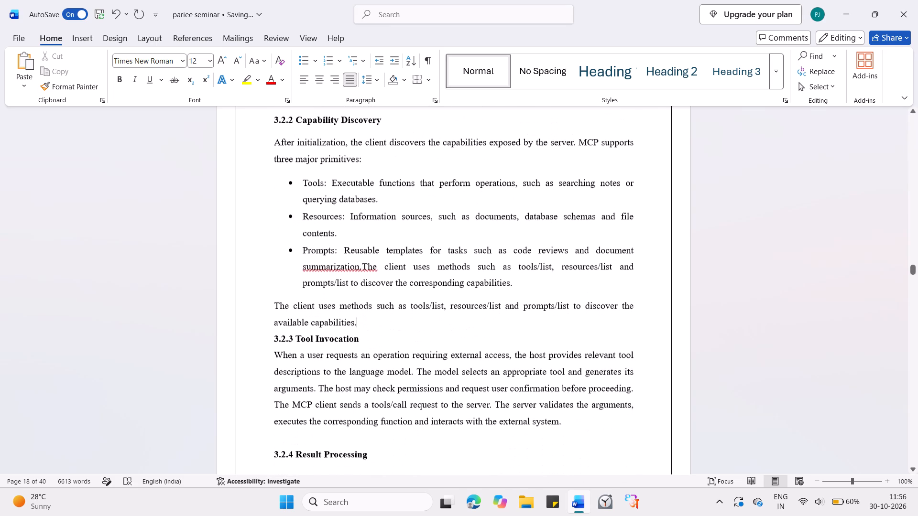
pyautogui.click(372, 77)
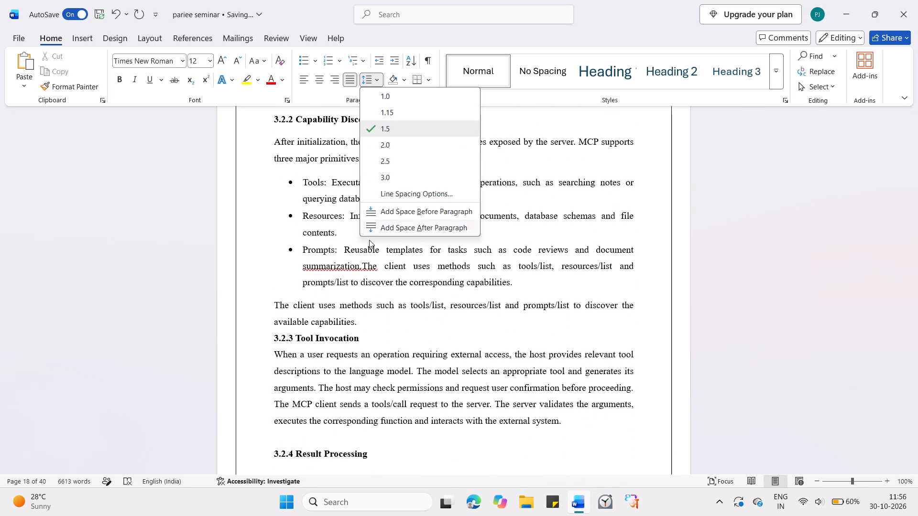
pyautogui.click(379, 231)
# Add space after the heading "3.2.3 Tool Invocation".
pyautogui.click(330, 347)
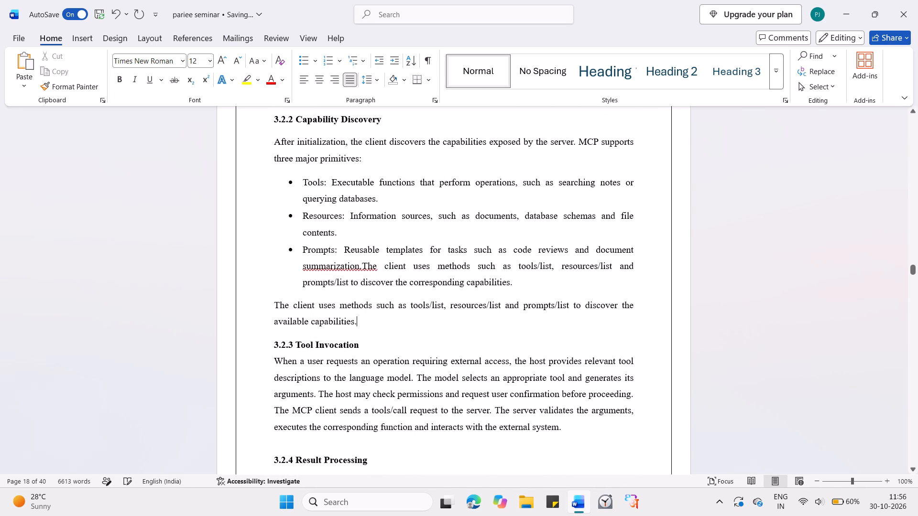
pyautogui.click(372, 81)
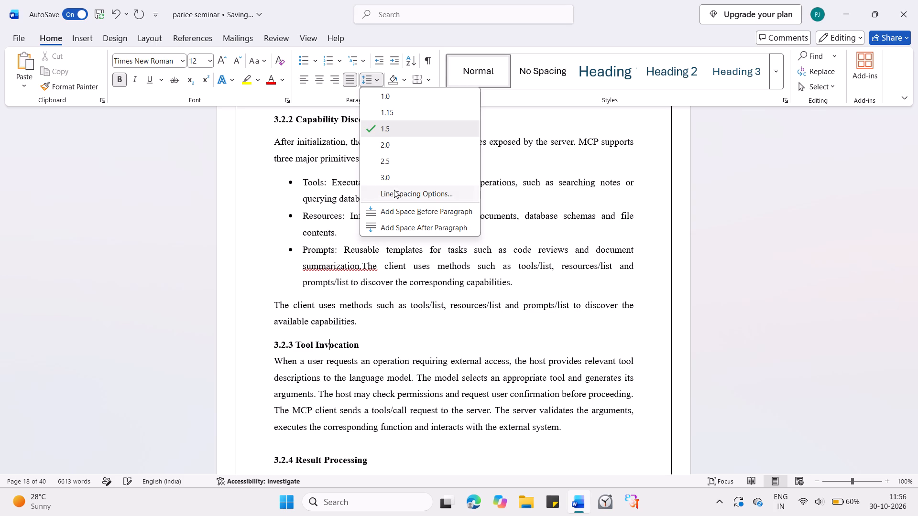
pyautogui.click(387, 231)
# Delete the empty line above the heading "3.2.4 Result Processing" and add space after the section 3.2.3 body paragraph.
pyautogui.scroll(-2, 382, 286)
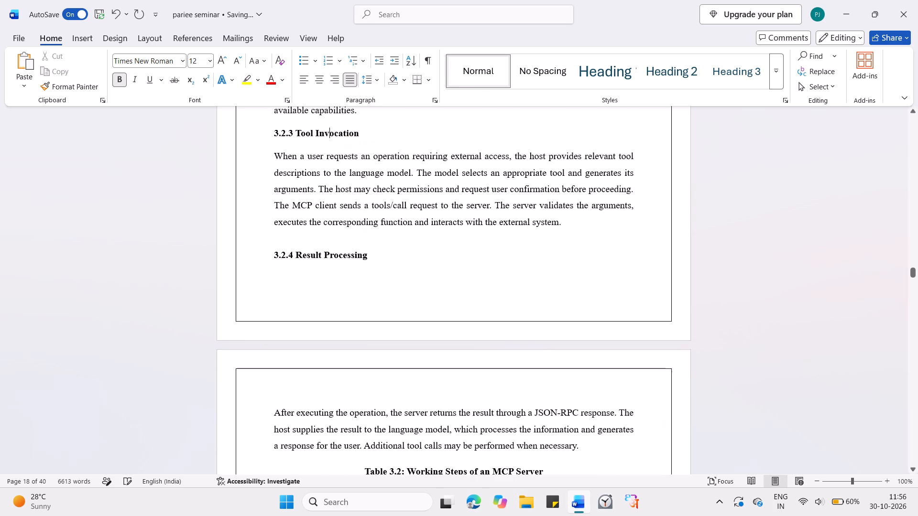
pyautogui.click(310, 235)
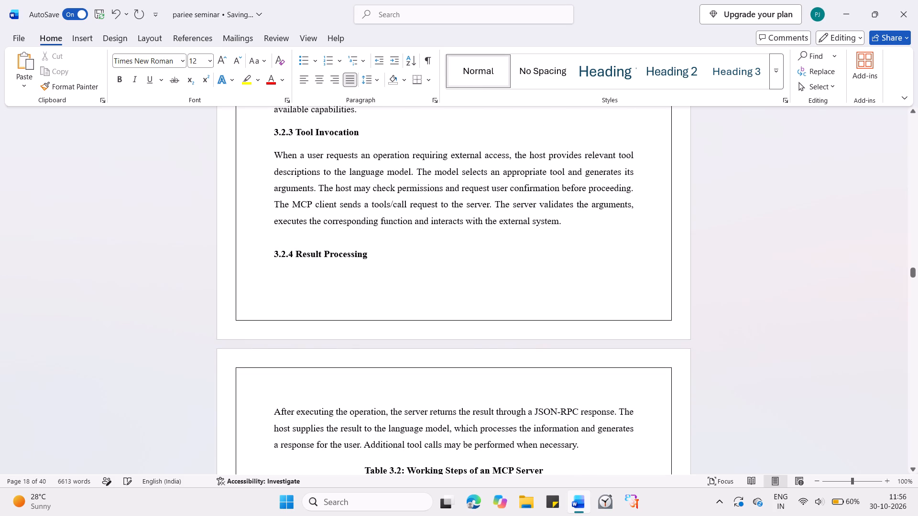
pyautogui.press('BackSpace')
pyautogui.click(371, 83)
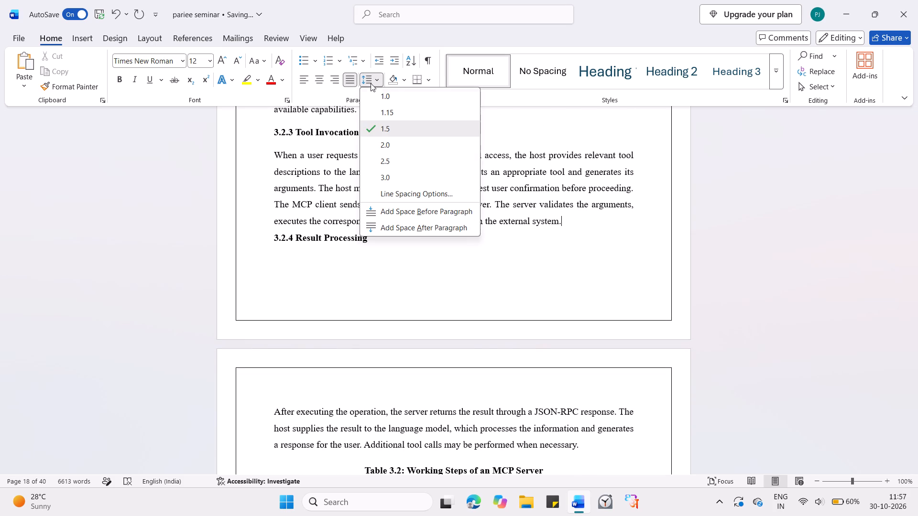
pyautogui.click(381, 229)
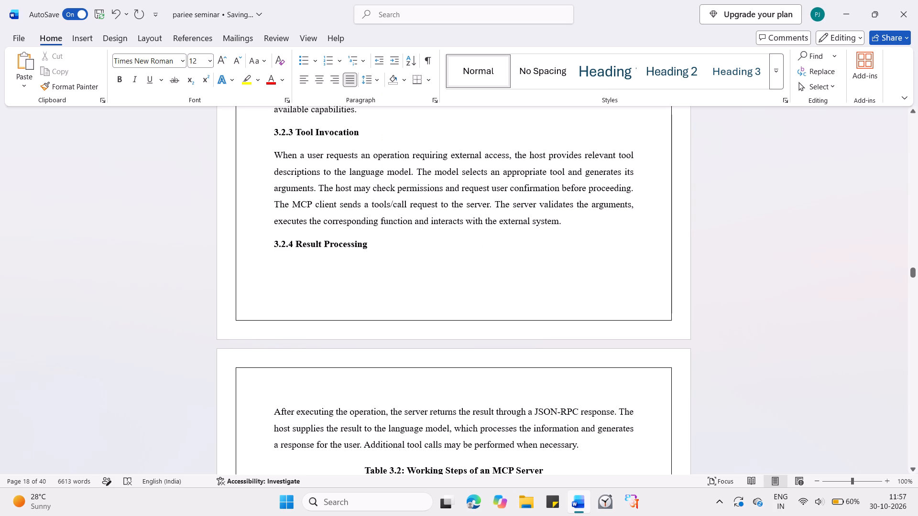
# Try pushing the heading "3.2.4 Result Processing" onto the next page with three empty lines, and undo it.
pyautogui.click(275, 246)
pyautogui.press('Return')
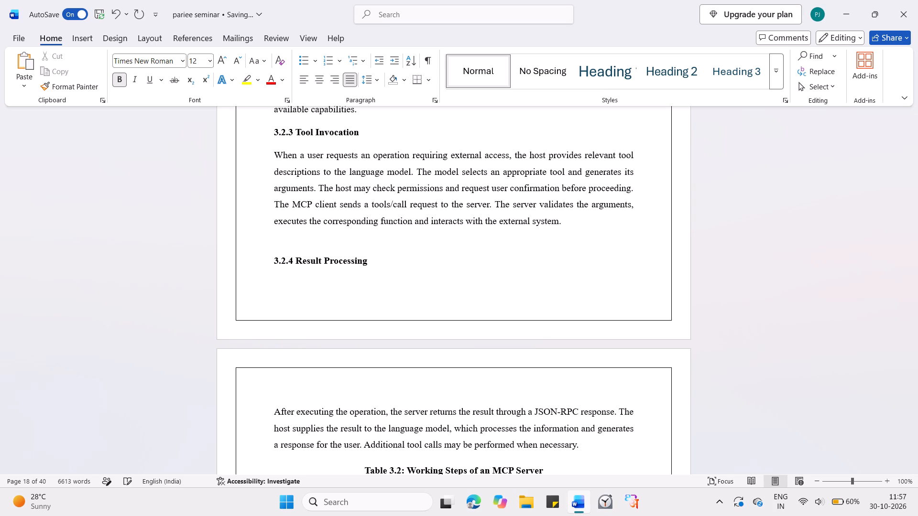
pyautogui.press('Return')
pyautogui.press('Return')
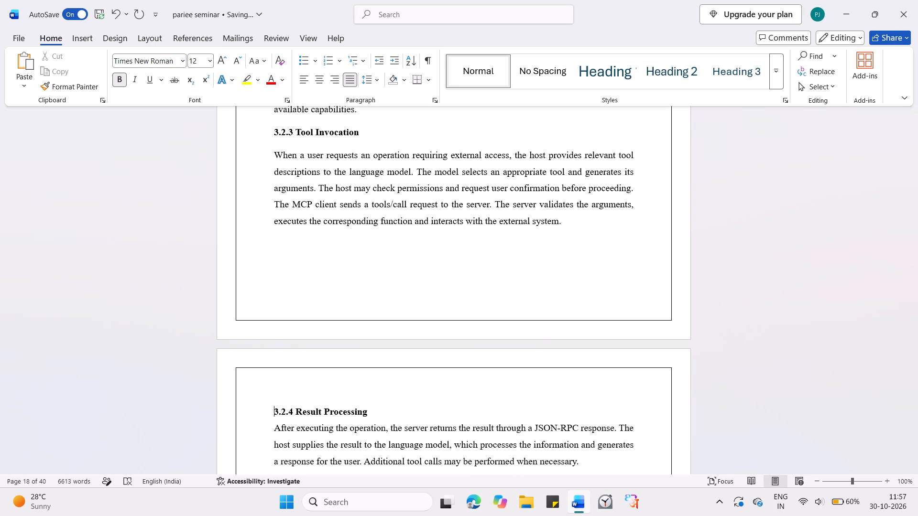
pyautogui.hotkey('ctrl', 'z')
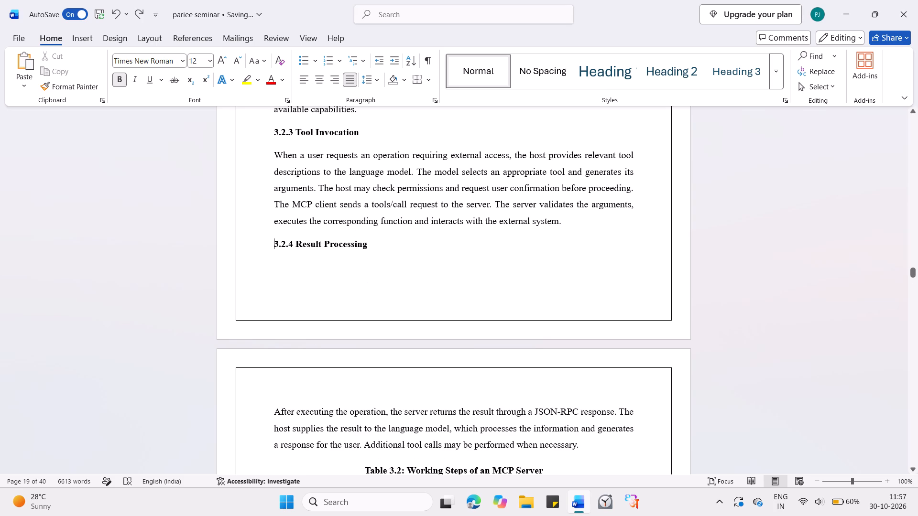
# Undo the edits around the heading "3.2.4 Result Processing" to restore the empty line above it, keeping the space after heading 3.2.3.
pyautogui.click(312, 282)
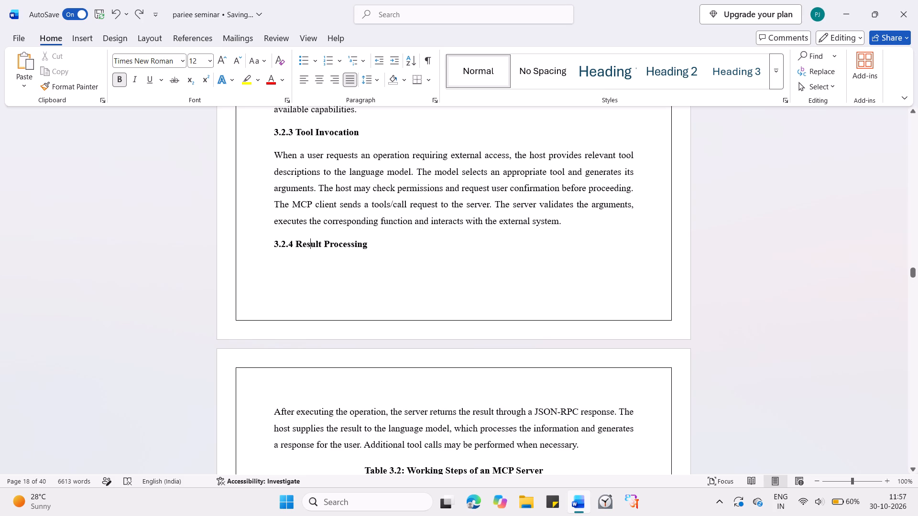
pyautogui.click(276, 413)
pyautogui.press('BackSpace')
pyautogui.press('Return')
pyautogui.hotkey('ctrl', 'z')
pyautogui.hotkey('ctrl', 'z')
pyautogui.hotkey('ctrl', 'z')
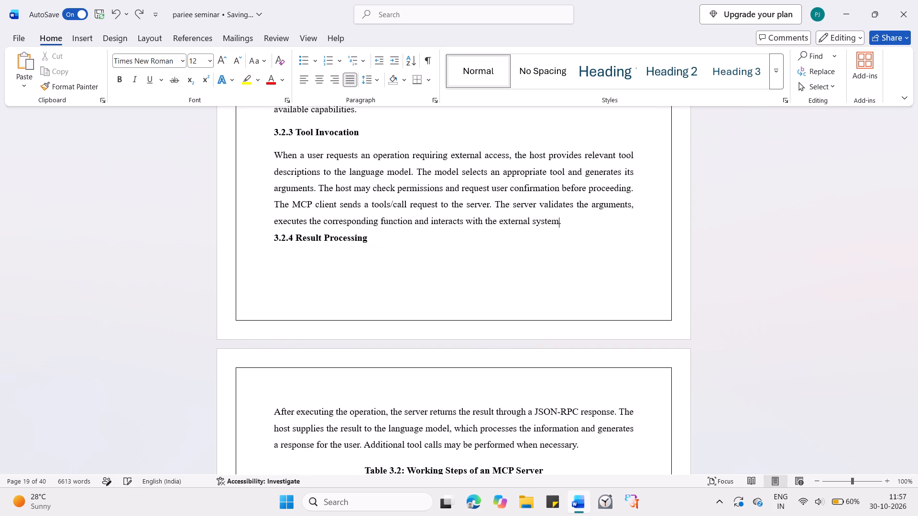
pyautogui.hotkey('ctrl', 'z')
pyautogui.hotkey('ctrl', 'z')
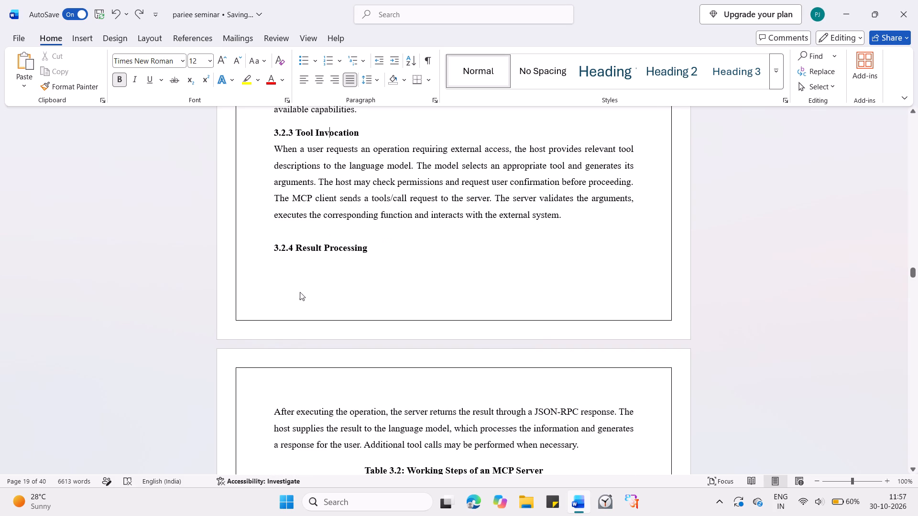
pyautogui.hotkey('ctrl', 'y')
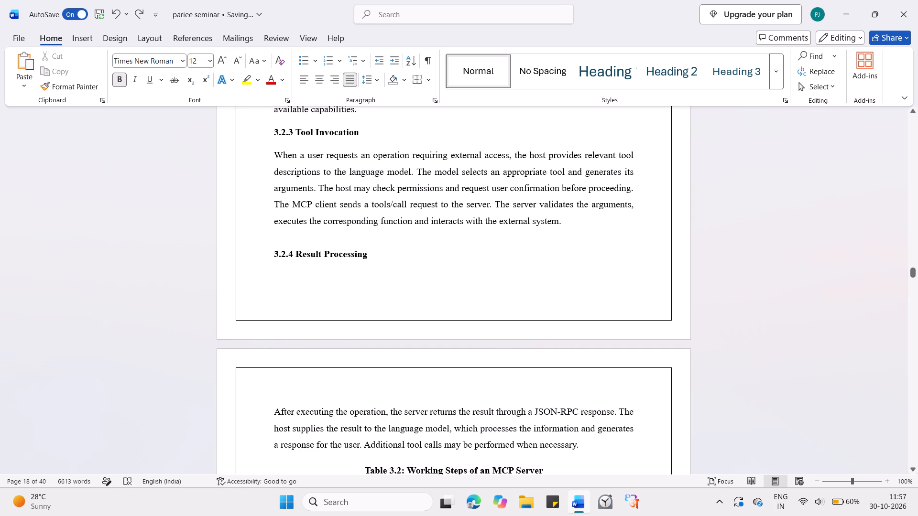
# Insert two more empty lines above "3.2.4 Result Processing" to move the heading onto the next page with its text.
pyautogui.click(325, 241)
pyautogui.press('Return')
pyautogui.press('Return')
# Remove the space after the paragraph "After initialization, the client discovers..." above the bullet list in section 3.2.2.
pyautogui.scroll(1, 479, 232)
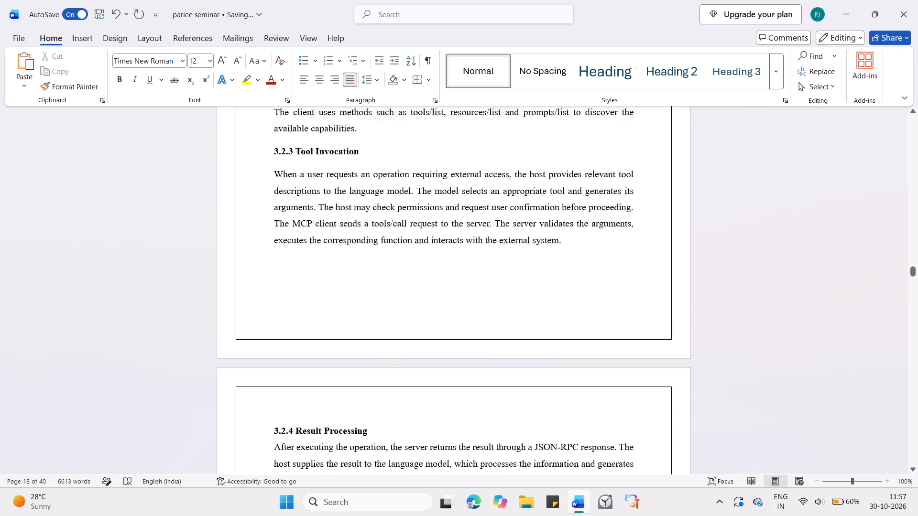
pyautogui.scroll(4, 479, 232)
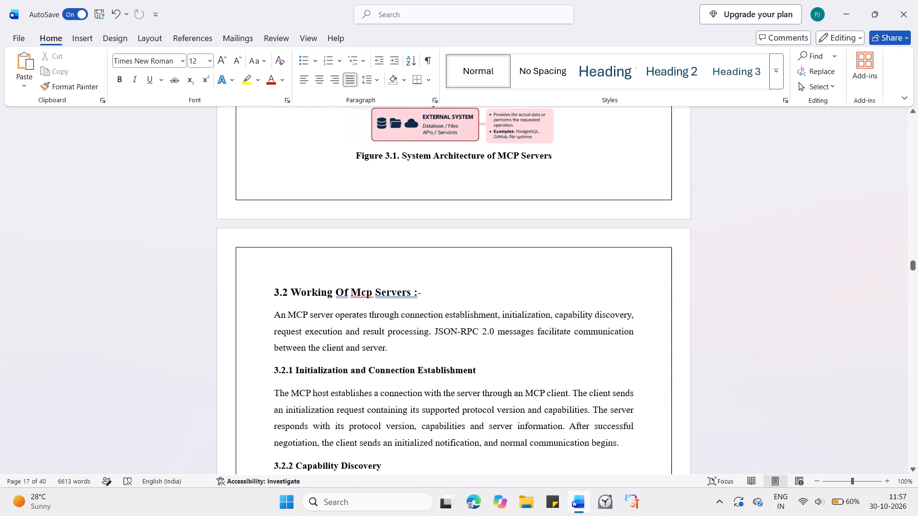
pyautogui.scroll(-2, 479, 232)
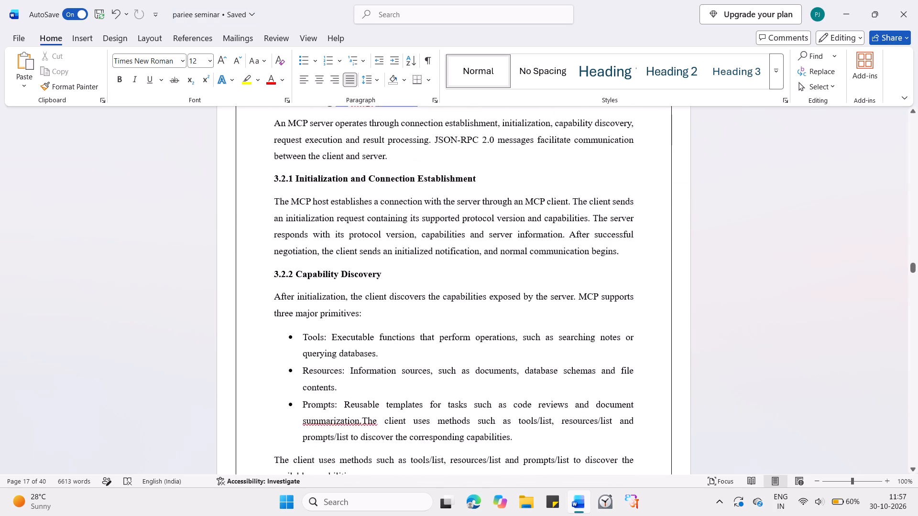
pyautogui.scroll(-1, 479, 232)
pyautogui.scroll(2, 479, 232)
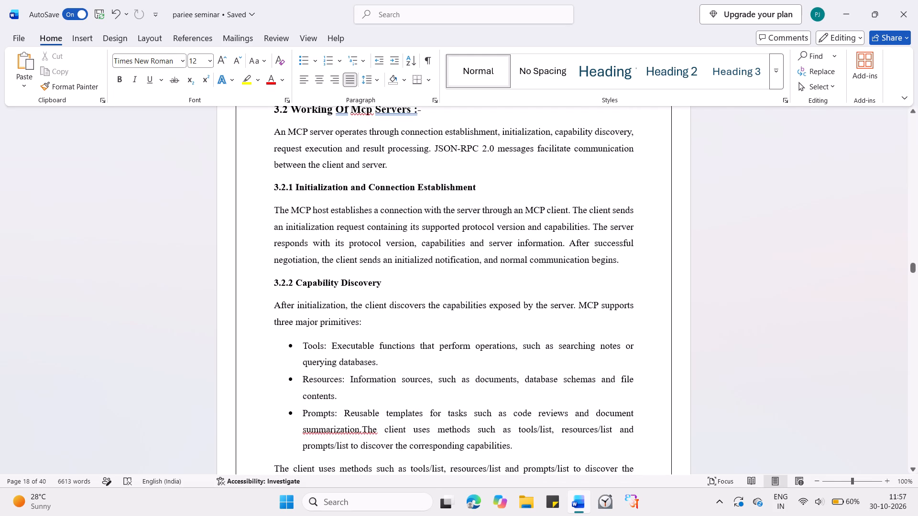
pyautogui.click(361, 327)
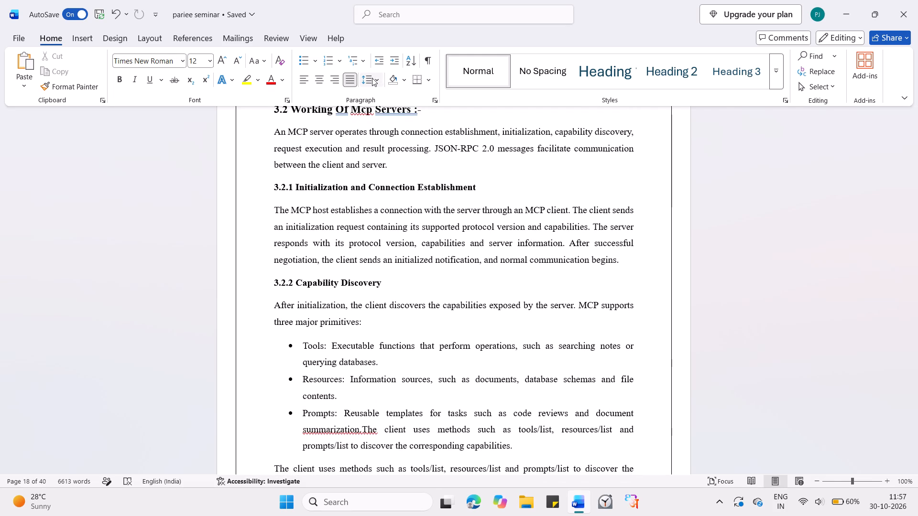
pyautogui.click(372, 78)
pyautogui.click(386, 231)
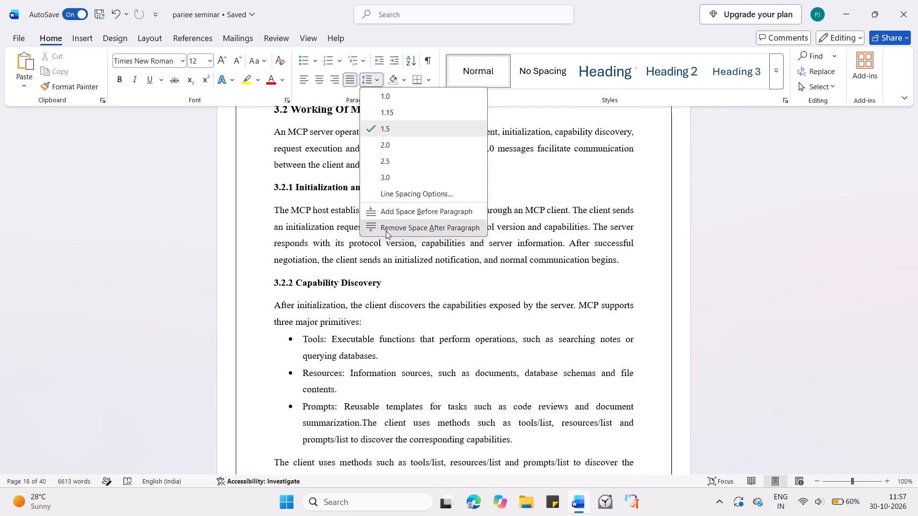
# Add space after the heading "3.2.4 Result Processing".
pyautogui.scroll(-1, 386, 231)
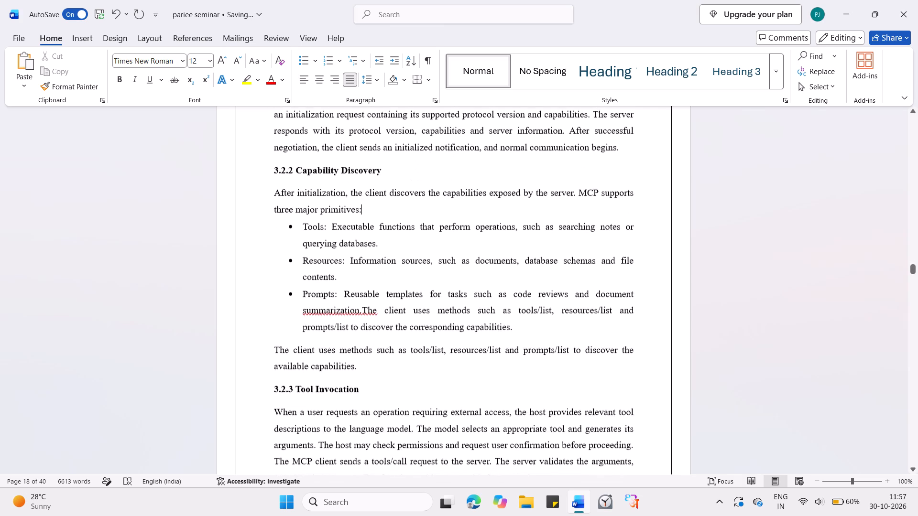
pyautogui.scroll(-2, 386, 231)
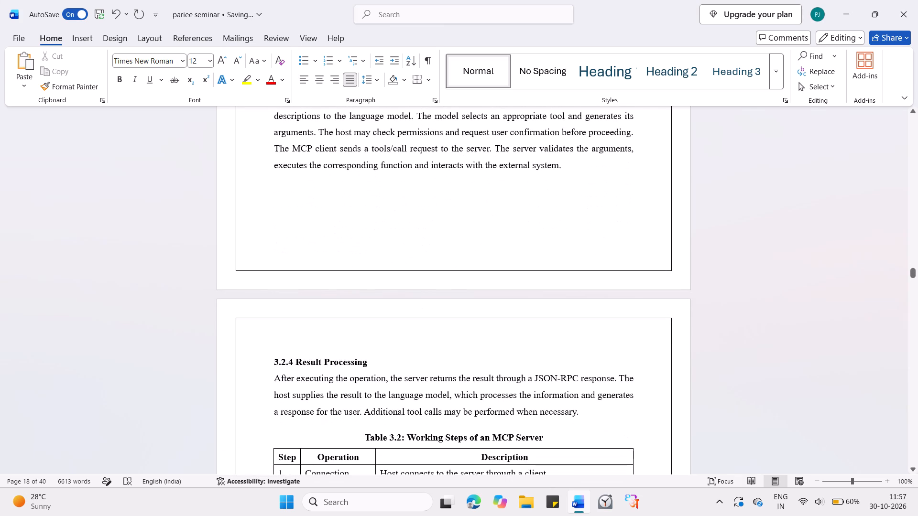
pyautogui.scroll(1, 386, 231)
pyautogui.scroll(-1, 386, 231)
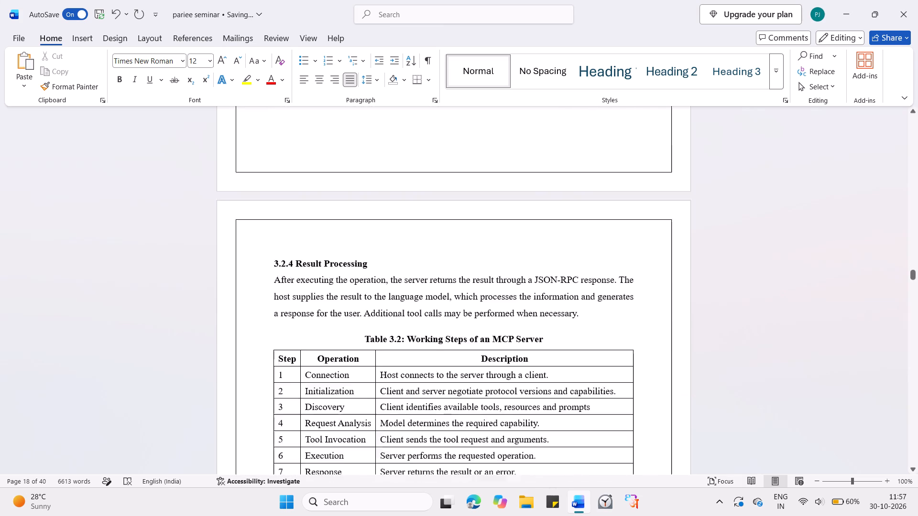
pyautogui.scroll(-1, 386, 231)
pyautogui.click(338, 221)
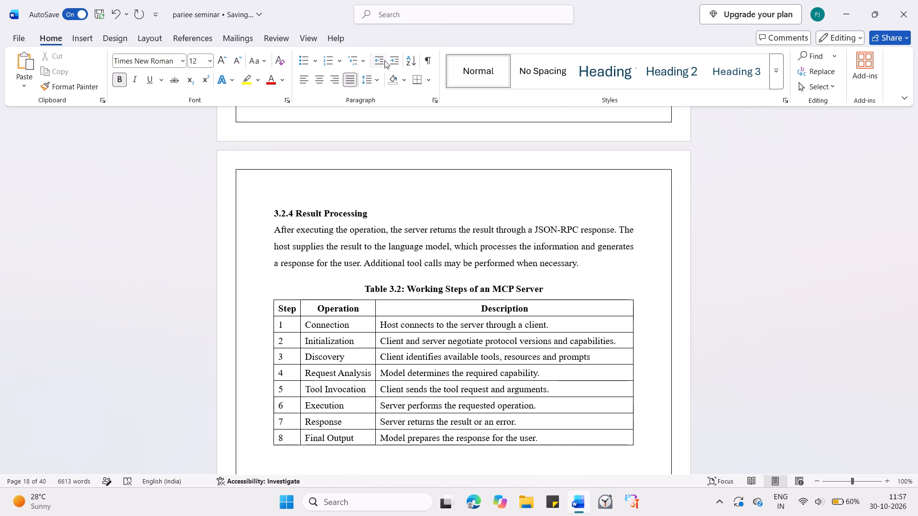
pyautogui.click(371, 77)
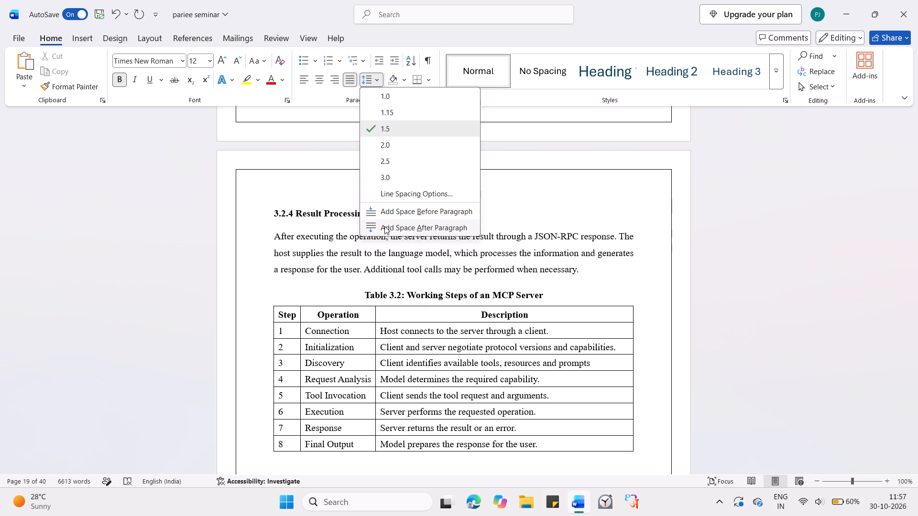
pyautogui.click(384, 226)
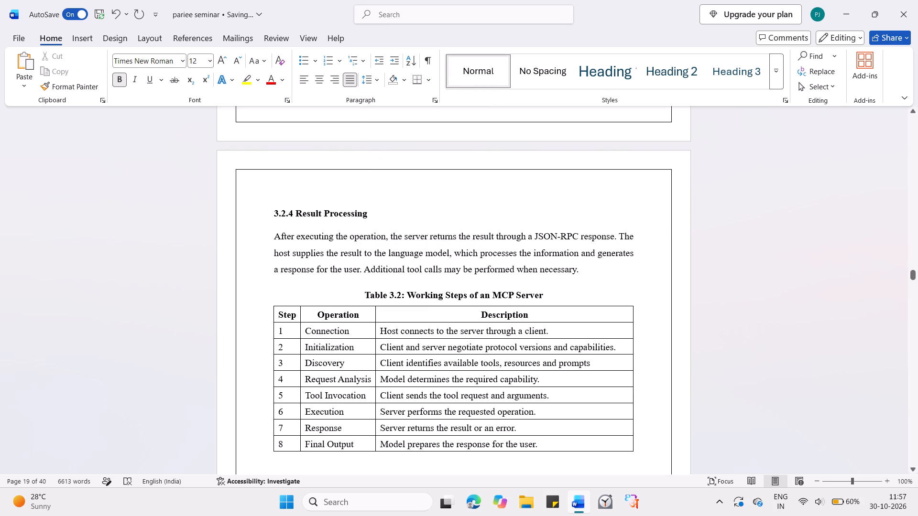
# Add space after the body paragraph of section 3.2.4, above the Table 3.2 caption.
pyautogui.click(417, 263)
pyautogui.click(420, 272)
pyautogui.click(373, 80)
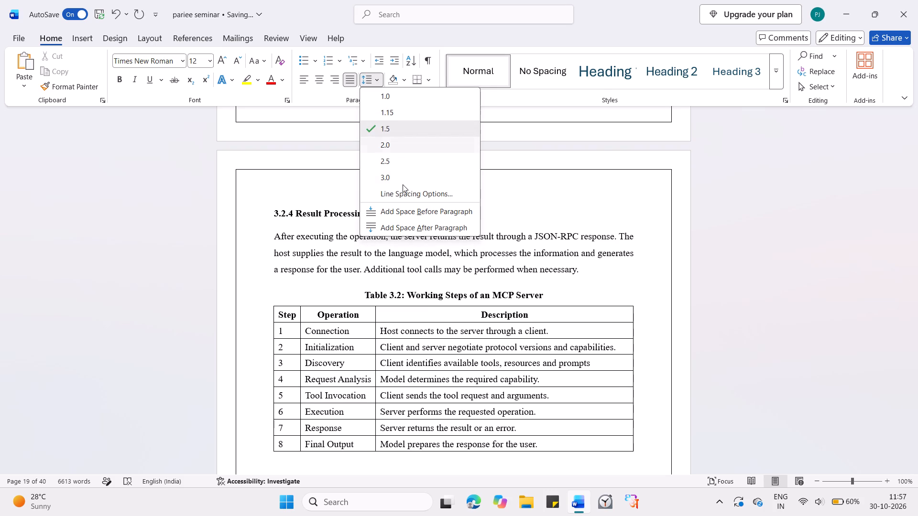
pyautogui.click(405, 223)
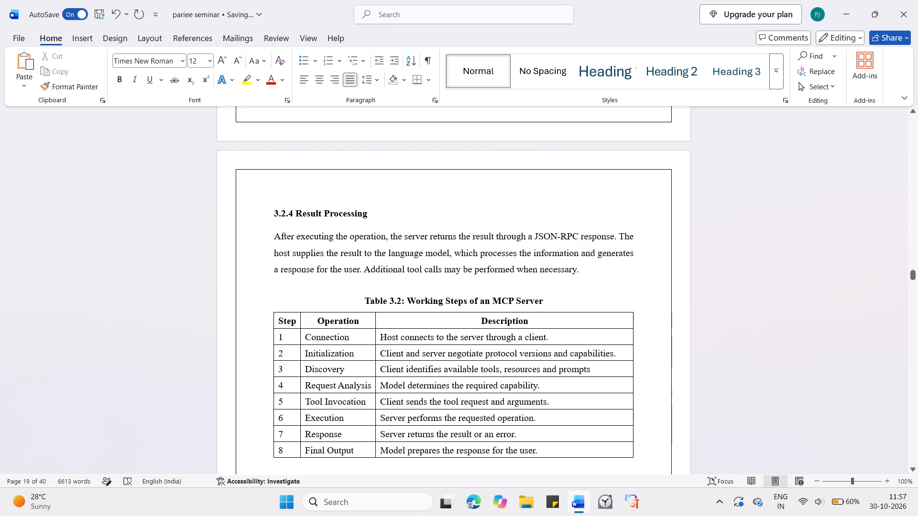
# Remove the space before the caption "Table 3.2: Working Steps of an MCP Server".
pyautogui.click(426, 297)
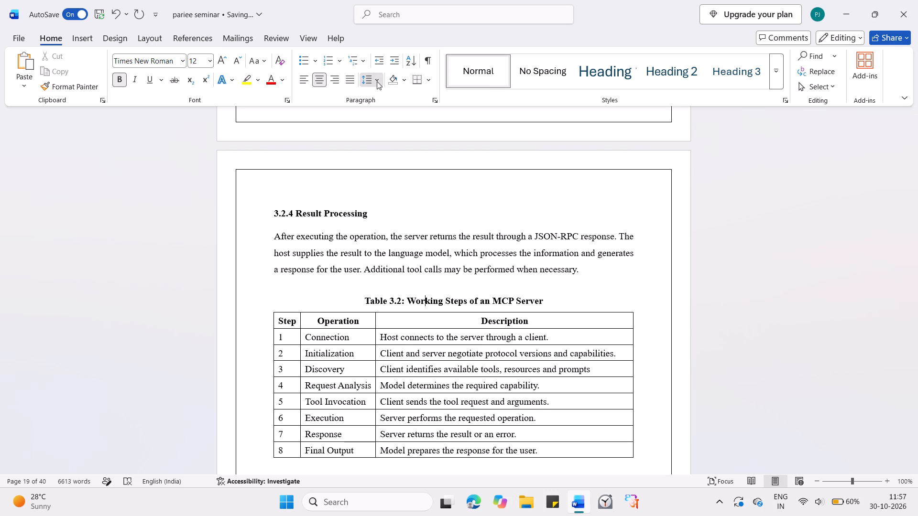
pyautogui.click(377, 81)
pyautogui.click(396, 211)
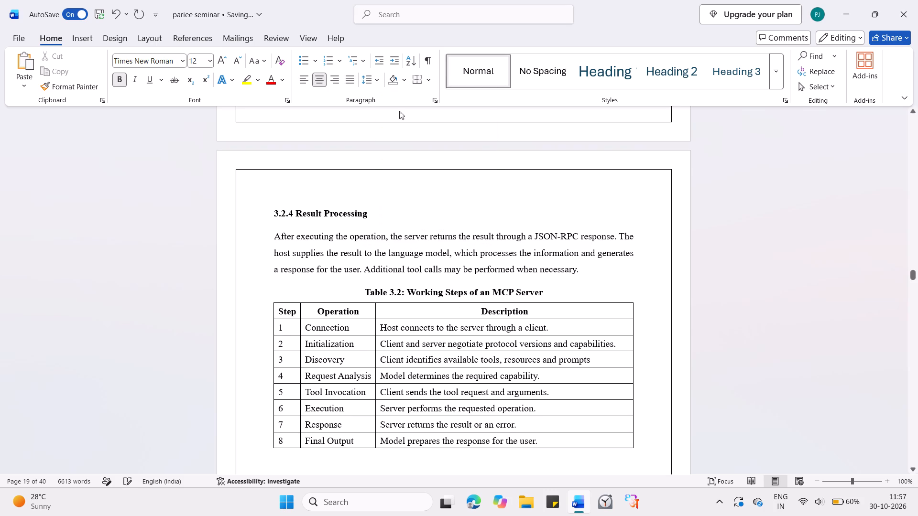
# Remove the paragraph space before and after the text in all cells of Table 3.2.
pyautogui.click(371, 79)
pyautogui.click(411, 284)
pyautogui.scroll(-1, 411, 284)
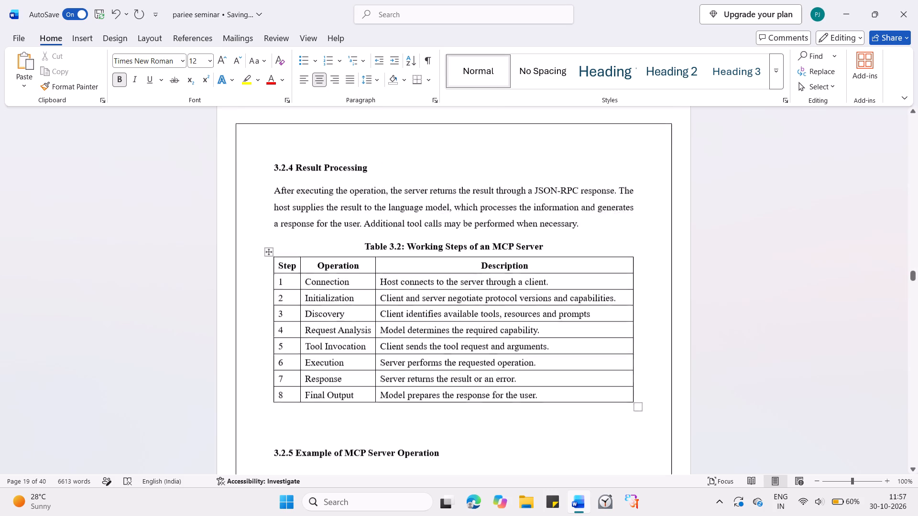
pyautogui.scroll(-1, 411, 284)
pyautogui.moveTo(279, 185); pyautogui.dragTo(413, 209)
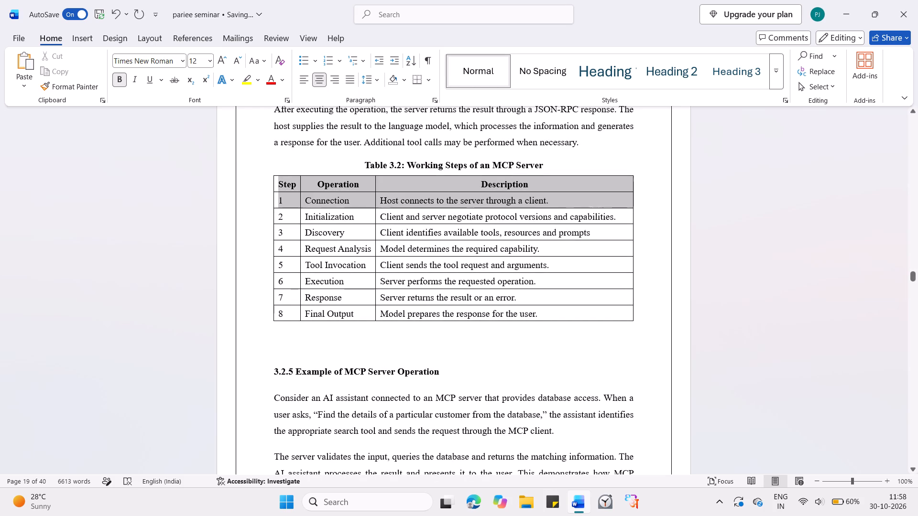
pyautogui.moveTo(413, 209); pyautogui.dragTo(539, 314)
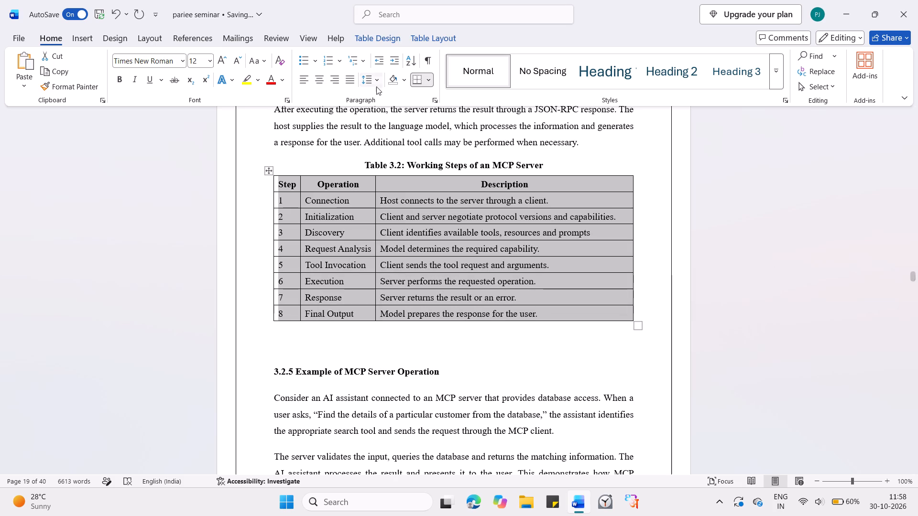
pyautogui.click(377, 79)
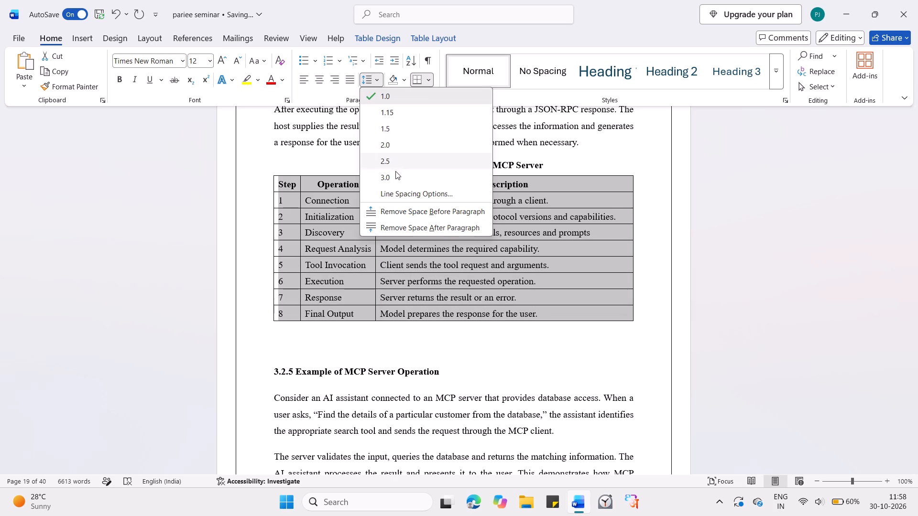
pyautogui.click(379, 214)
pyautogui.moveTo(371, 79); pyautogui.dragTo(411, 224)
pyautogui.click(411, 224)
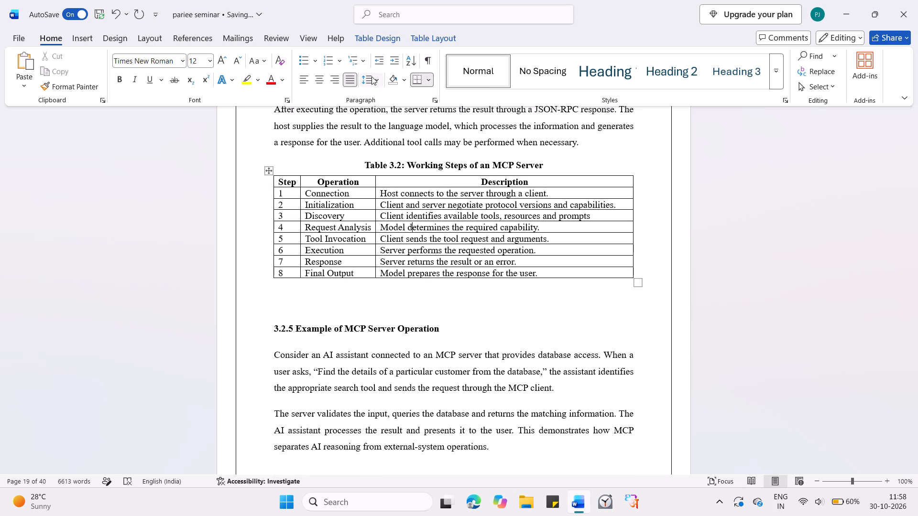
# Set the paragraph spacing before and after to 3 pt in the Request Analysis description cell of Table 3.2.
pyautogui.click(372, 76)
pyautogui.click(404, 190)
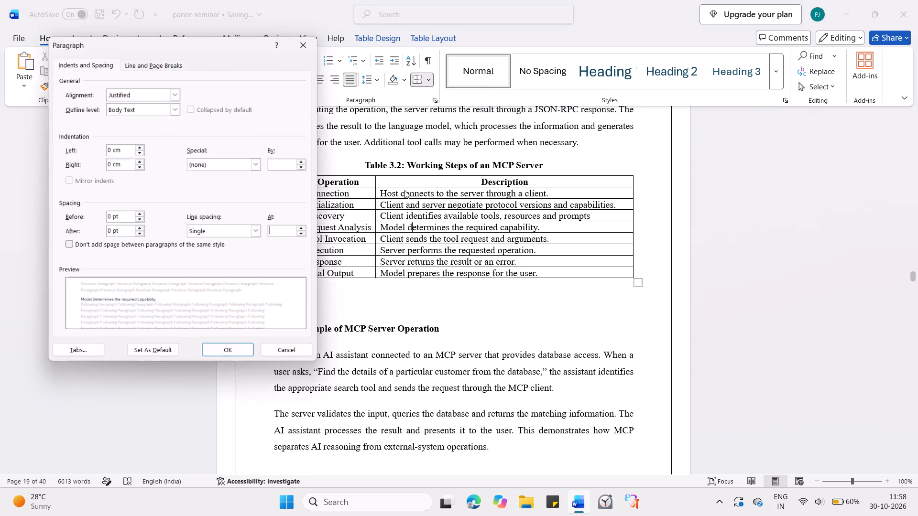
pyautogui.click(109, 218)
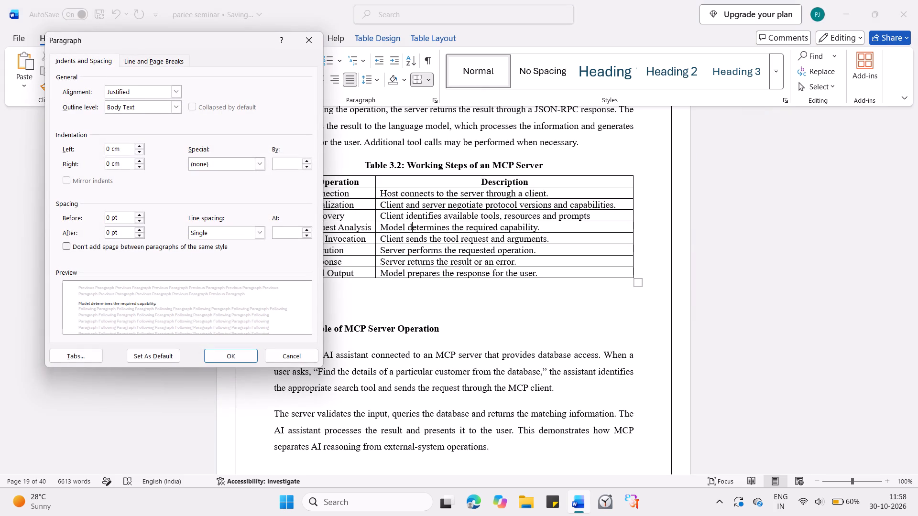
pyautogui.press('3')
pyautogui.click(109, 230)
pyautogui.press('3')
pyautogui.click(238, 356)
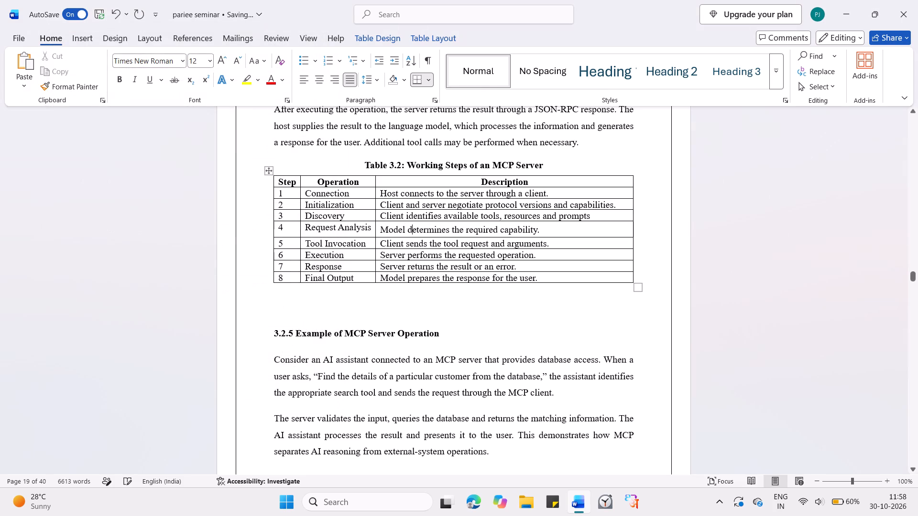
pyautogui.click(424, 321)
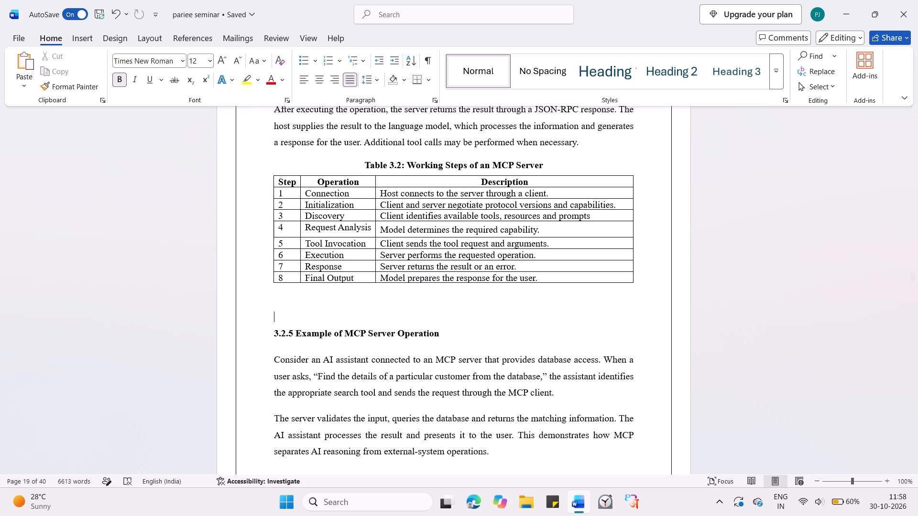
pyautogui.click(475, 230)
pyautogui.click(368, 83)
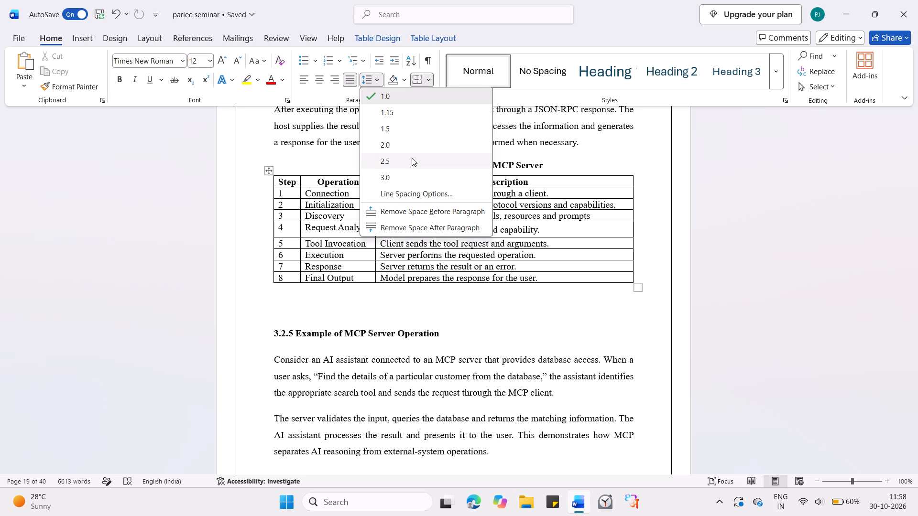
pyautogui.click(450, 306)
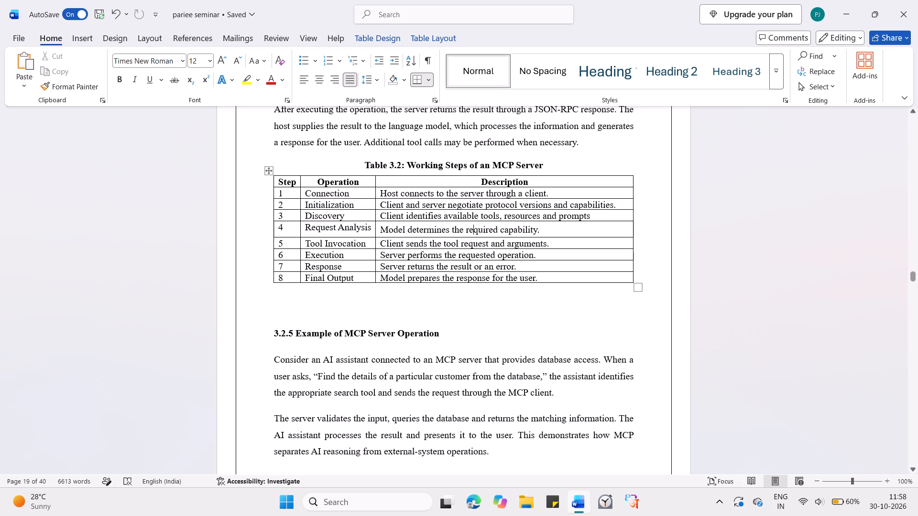
# Set the paragraph spacing to 3 pt before and 3 pt after for all cells of Table 3.2.
pyautogui.moveTo(552, 278); pyautogui.dragTo(304, 189)
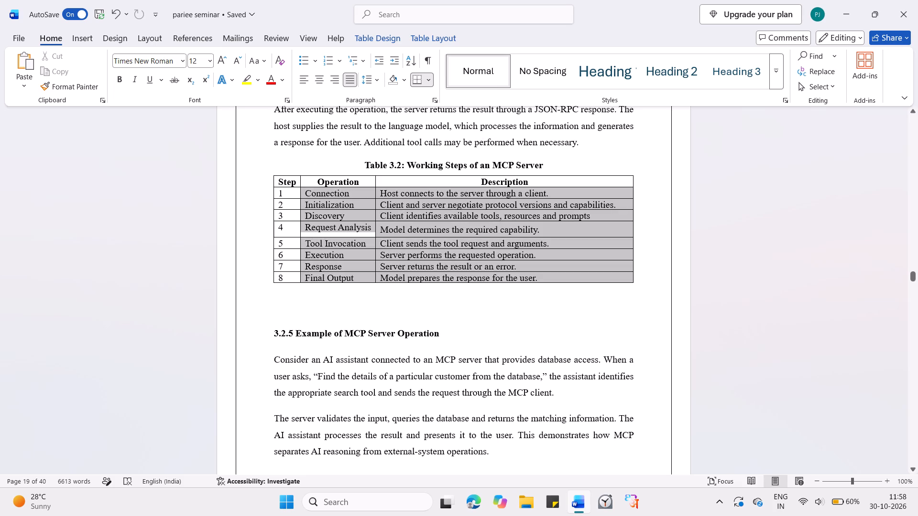
pyautogui.moveTo(304, 189); pyautogui.dragTo(290, 185)
pyautogui.click(374, 82)
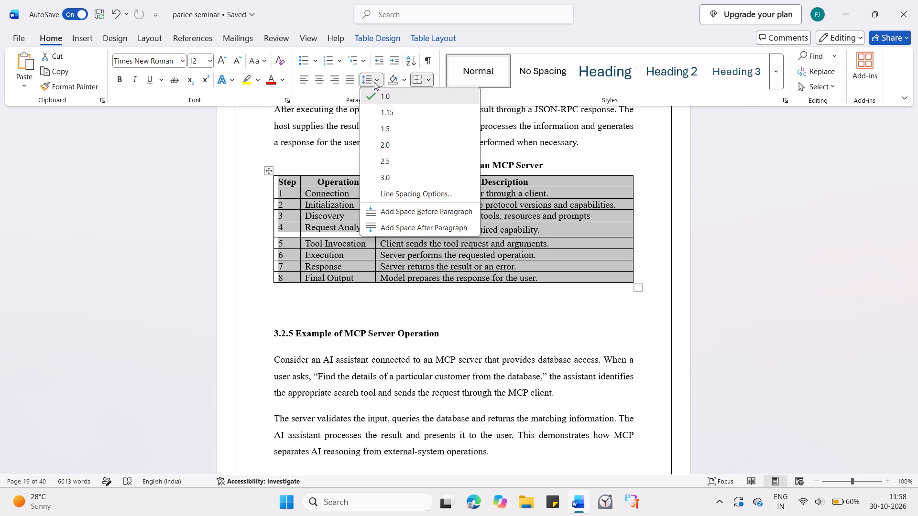
pyautogui.click(408, 194)
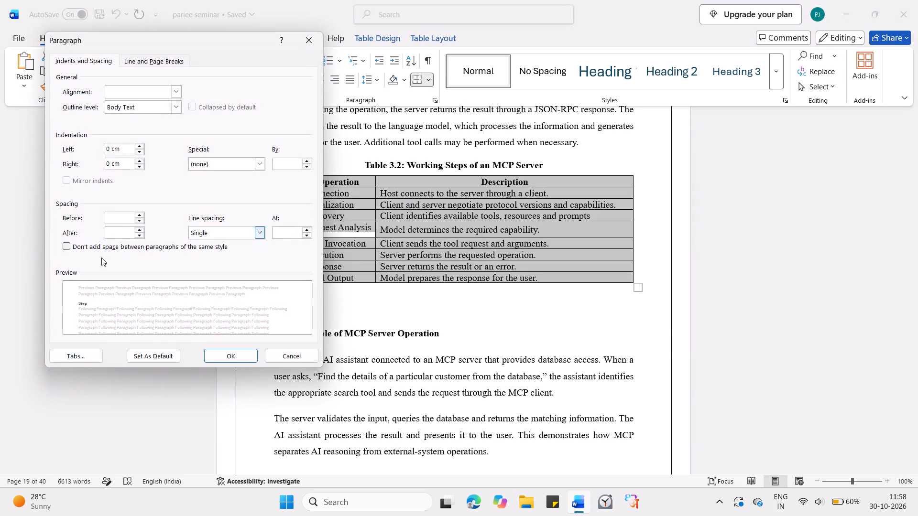
pyautogui.click(110, 216)
pyautogui.press('3')
pyautogui.press('space')
pyautogui.write('pt')
pyautogui.press('Tab')
pyautogui.write('3 pt')
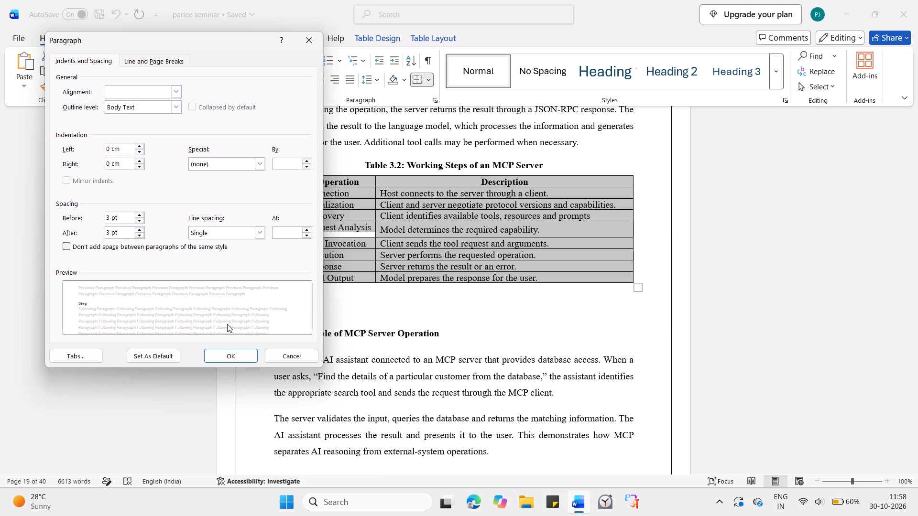
pyautogui.click(235, 355)
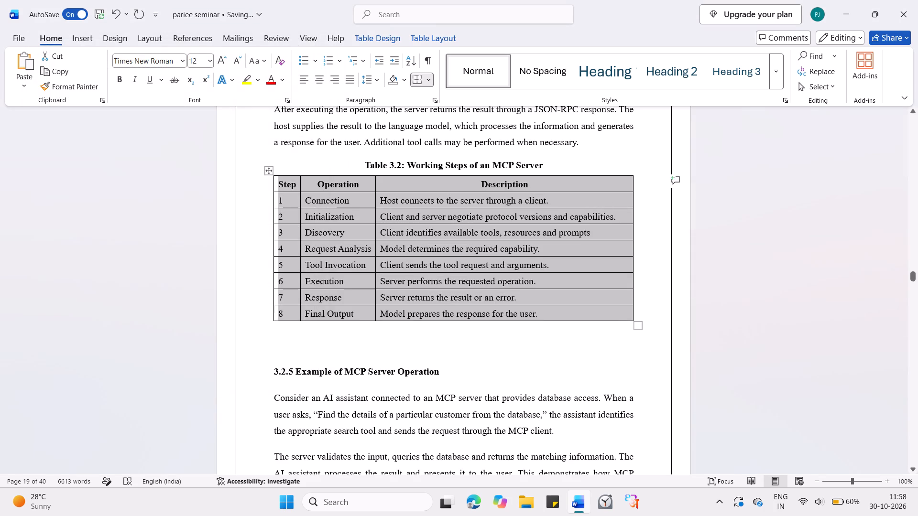
# Delete one empty line below Table 3.2 and set the remaining empty line to 1.0 line spacing.
pyautogui.click(345, 360)
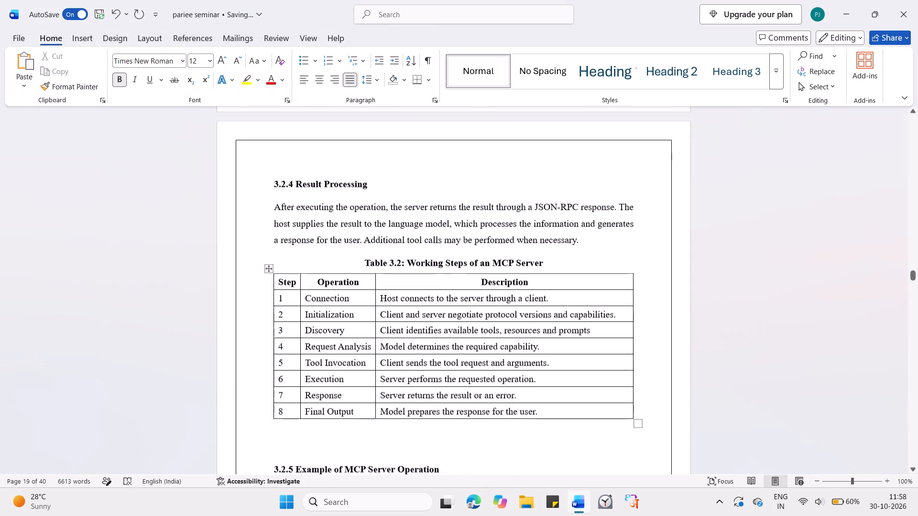
pyautogui.press('BackSpace')
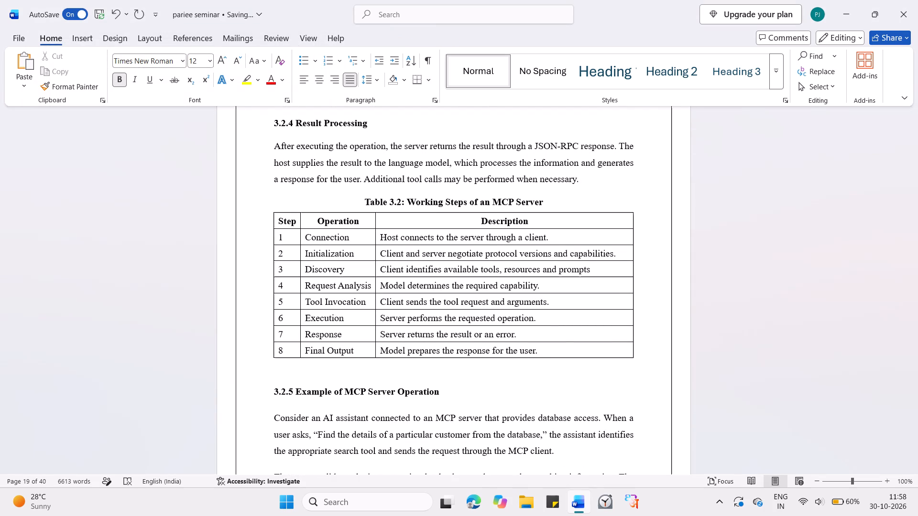
pyautogui.click(369, 81)
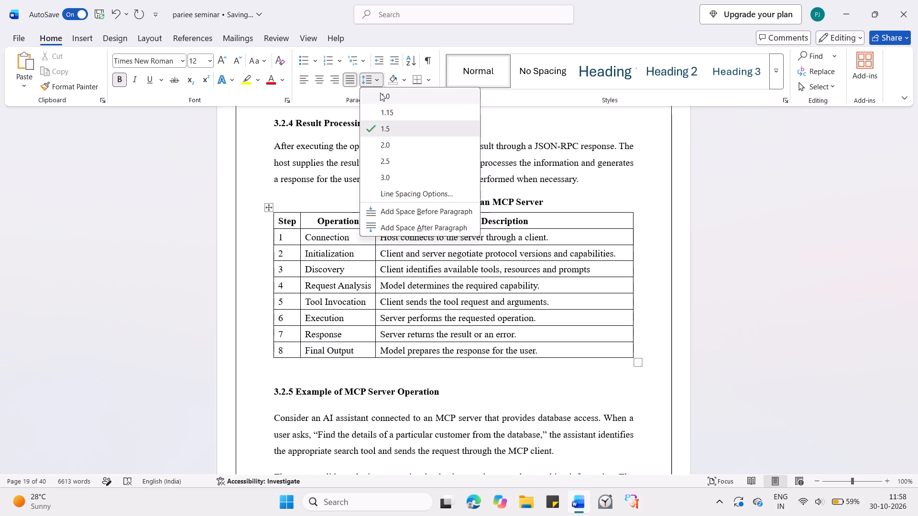
pyautogui.click(381, 93)
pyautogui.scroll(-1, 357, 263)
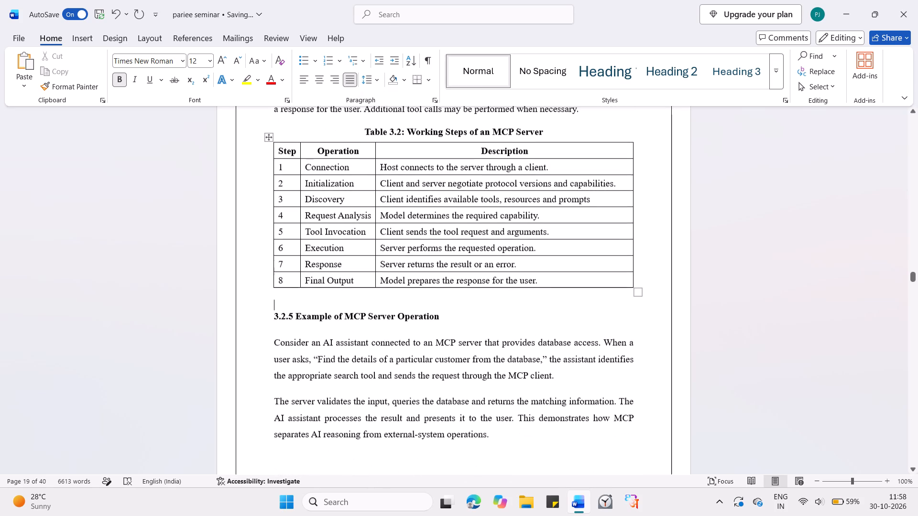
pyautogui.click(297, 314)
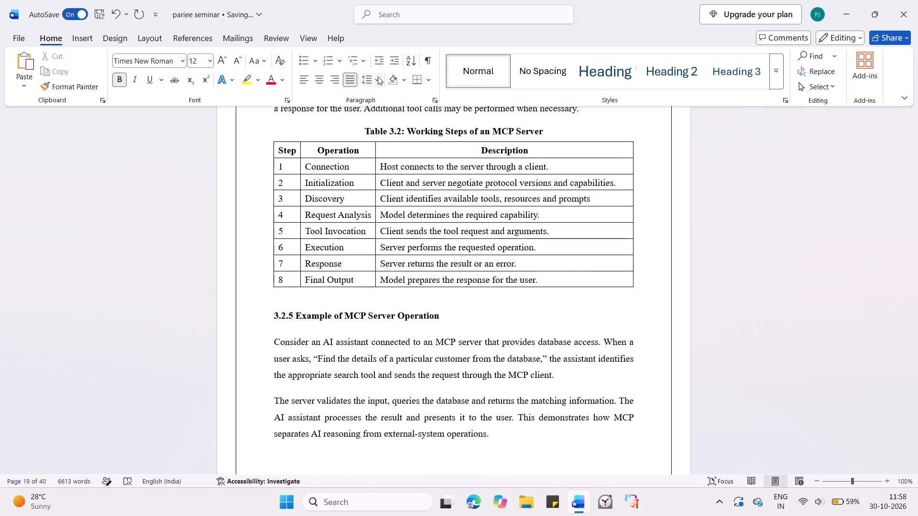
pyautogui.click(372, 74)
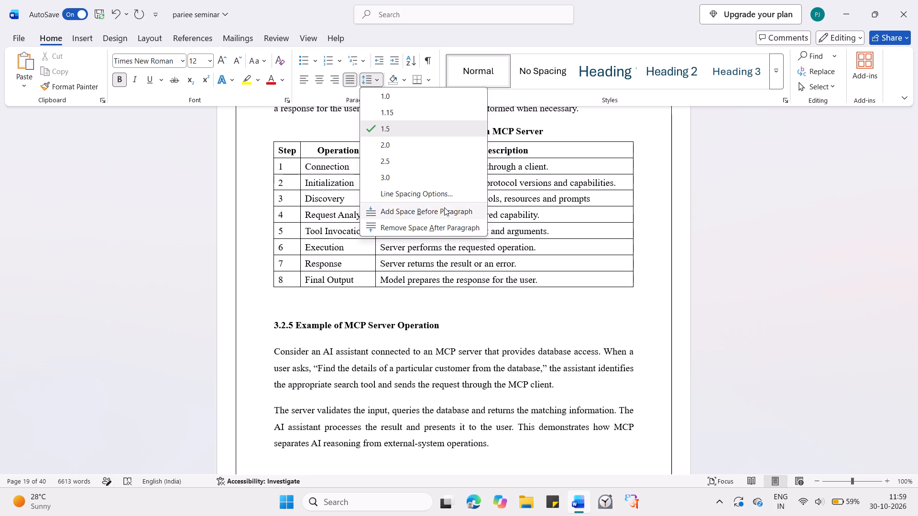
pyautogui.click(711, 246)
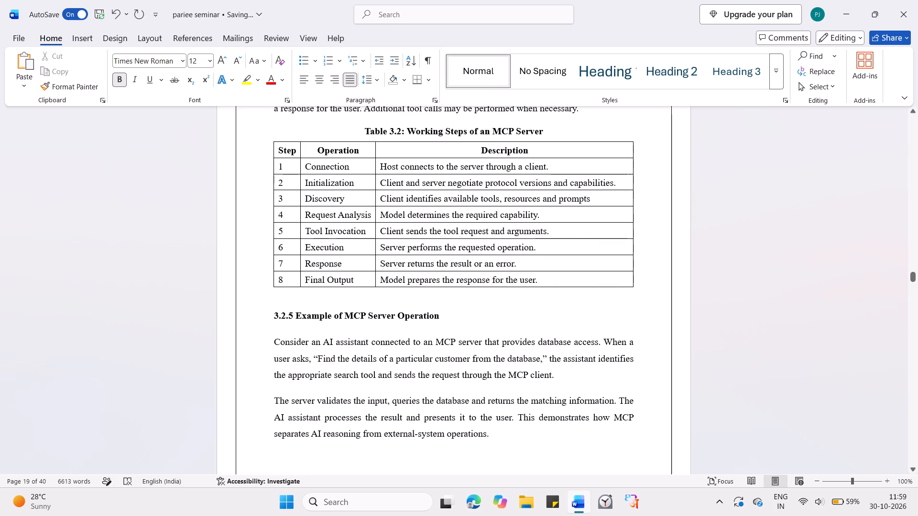
# Remove the space before both body paragraphs of section 3.2.5, "Consider an AI assistant..." and "The server validates the input...".
pyautogui.click(376, 337)
pyautogui.click(371, 87)
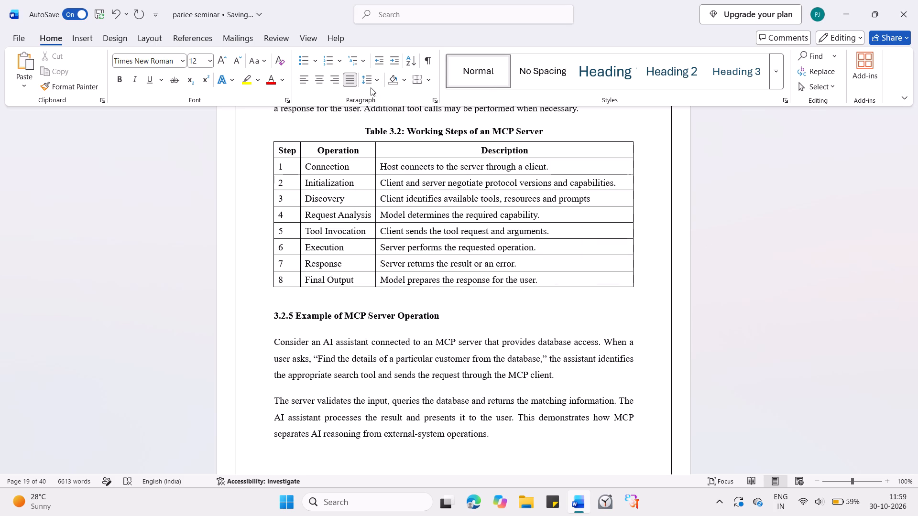
pyautogui.click(372, 82)
pyautogui.click(383, 208)
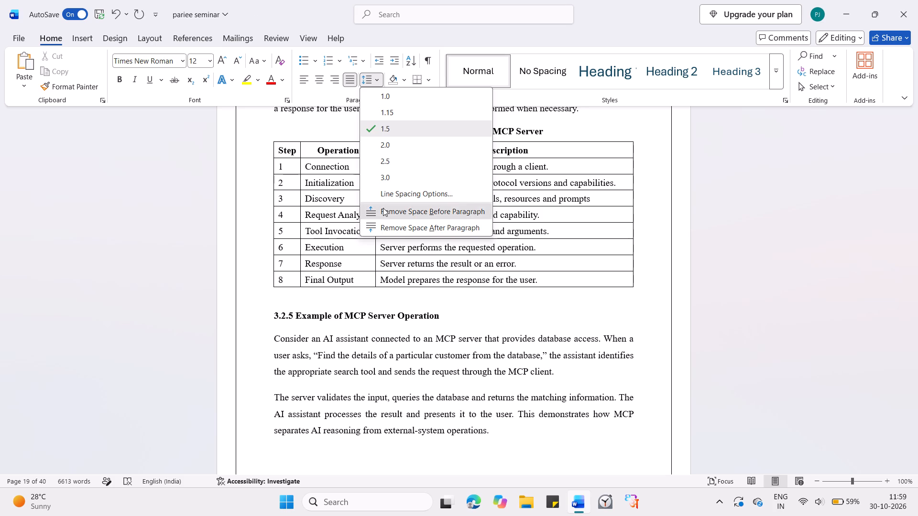
pyautogui.click(372, 77)
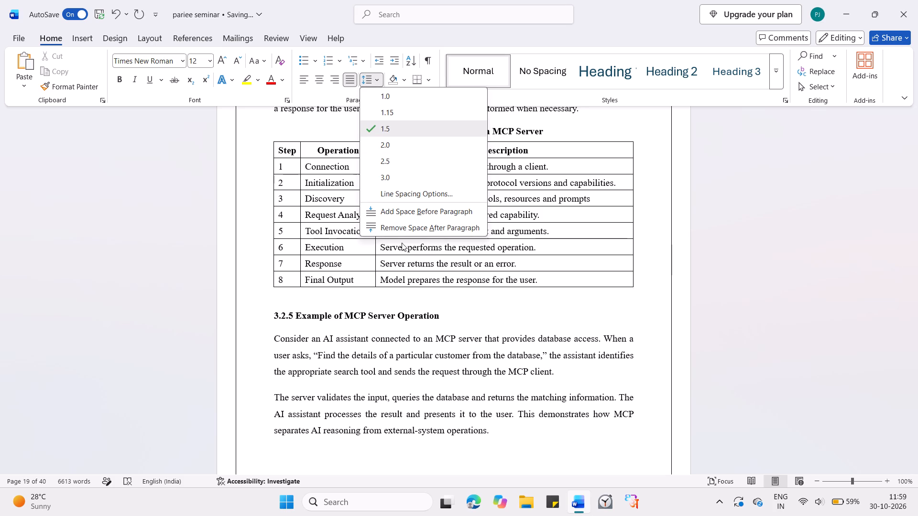
pyautogui.scroll(-1, 353, 363)
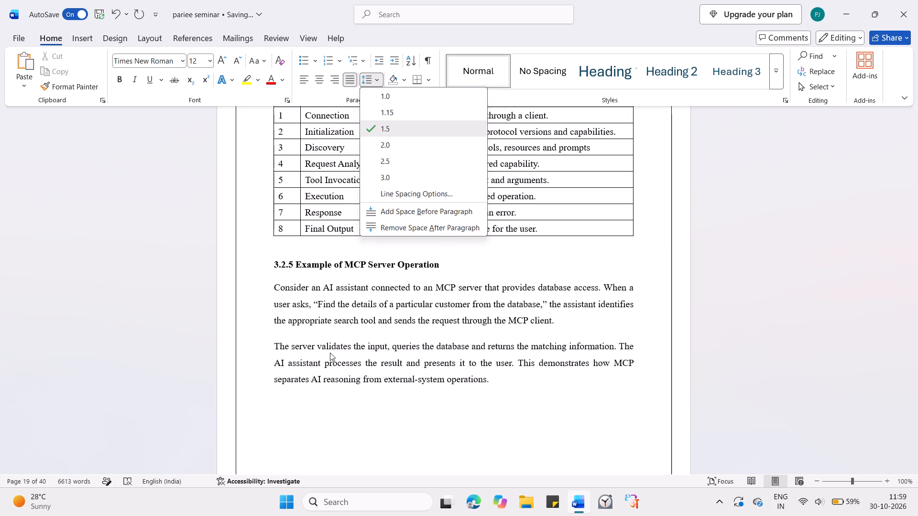
pyautogui.click(330, 353)
pyautogui.click(330, 353)
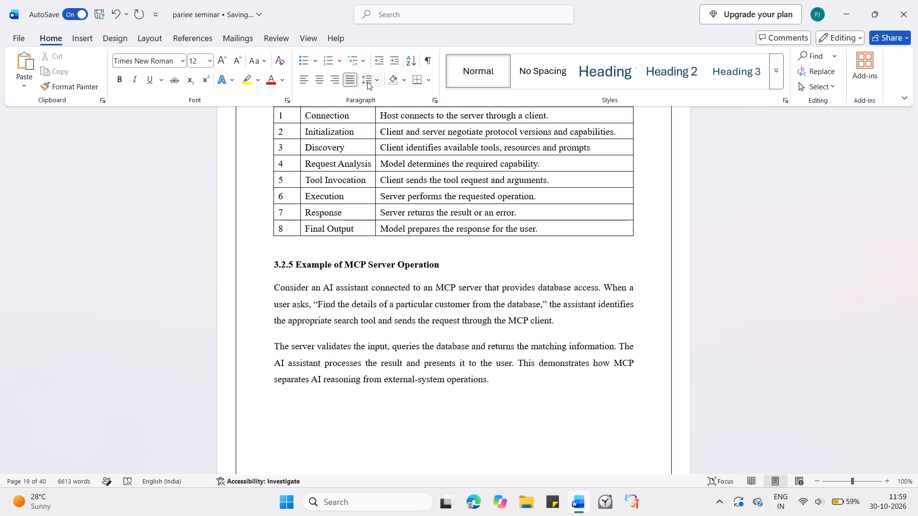
pyautogui.click(366, 82)
pyautogui.click(397, 209)
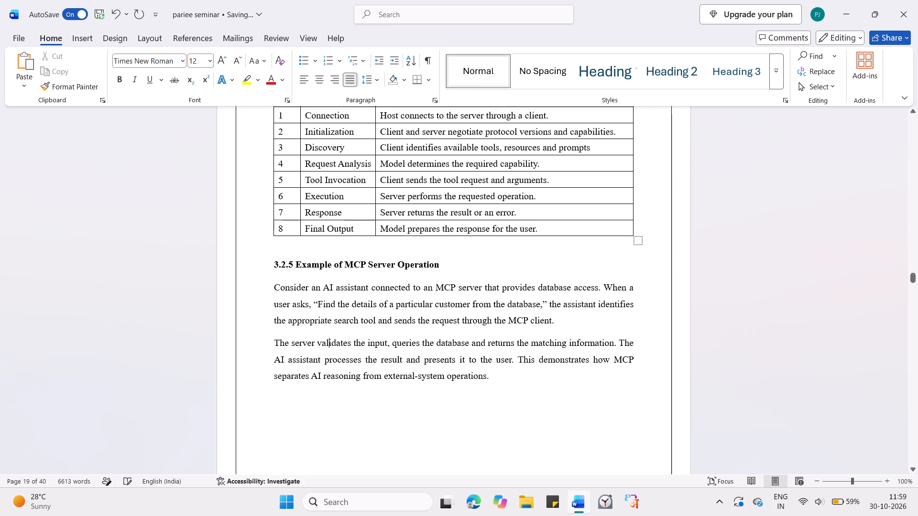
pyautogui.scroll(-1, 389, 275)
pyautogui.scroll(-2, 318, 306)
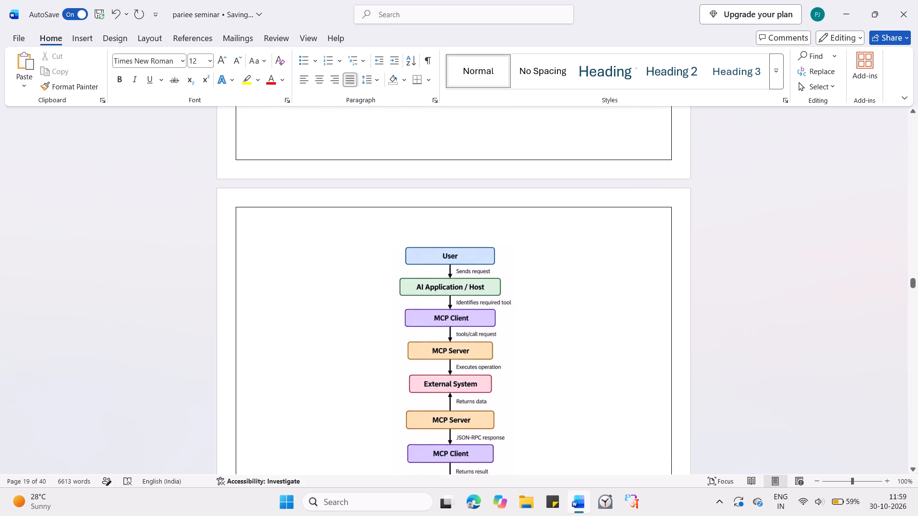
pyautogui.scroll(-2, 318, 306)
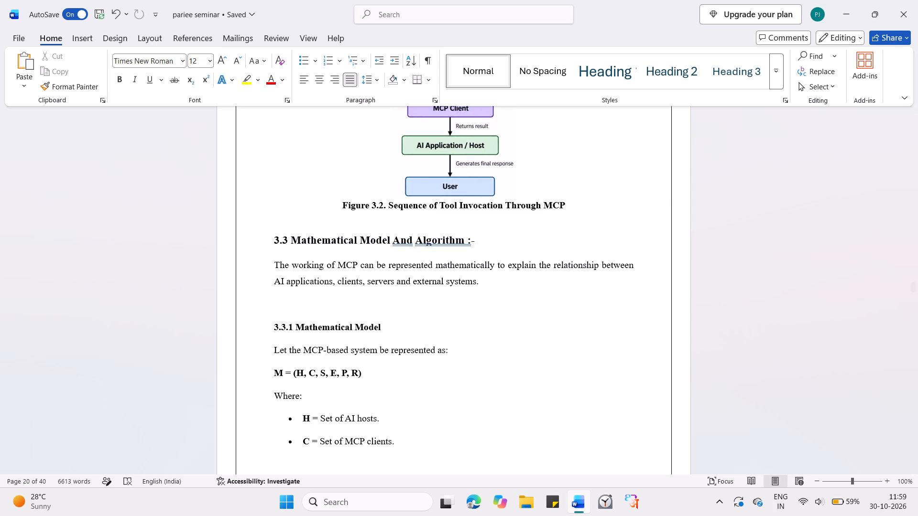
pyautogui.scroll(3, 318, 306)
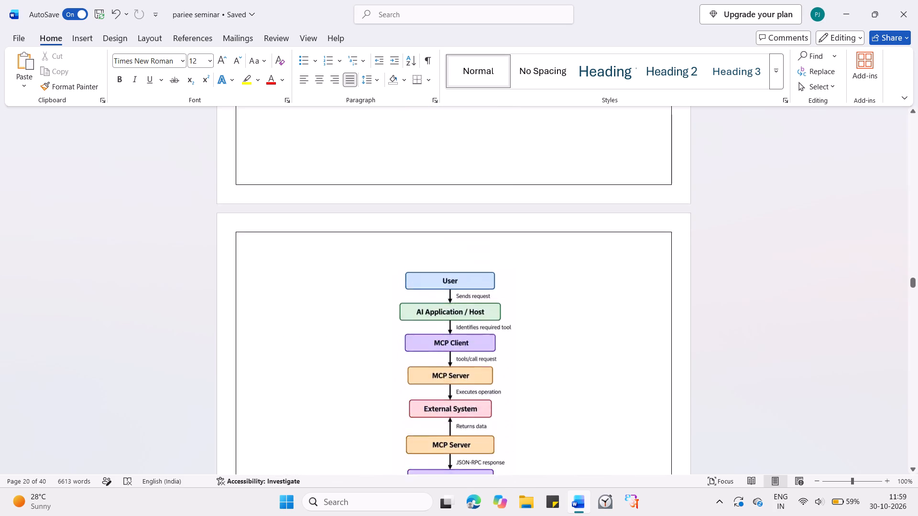
# Check the paragraph spacing settings of the MCP Client responsibility cell in Table 3.1.
pyautogui.scroll(3, 318, 306)
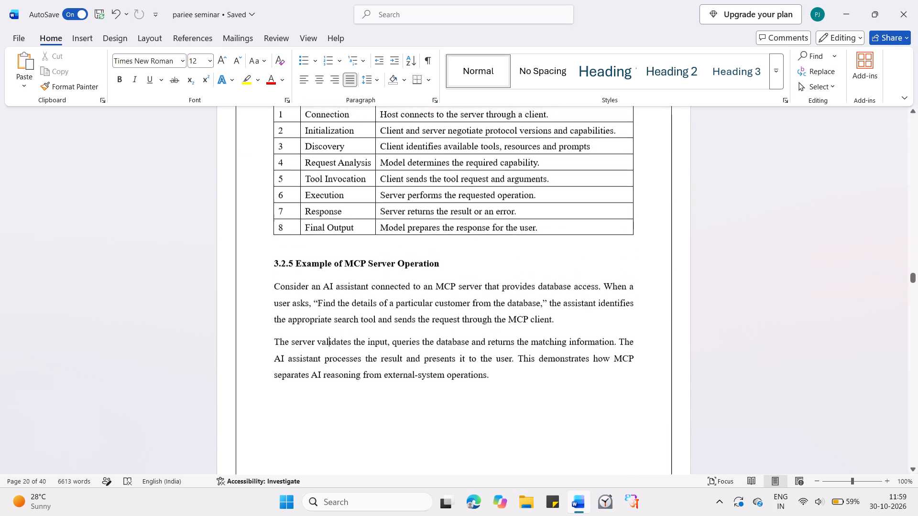
pyautogui.scroll(5, 318, 306)
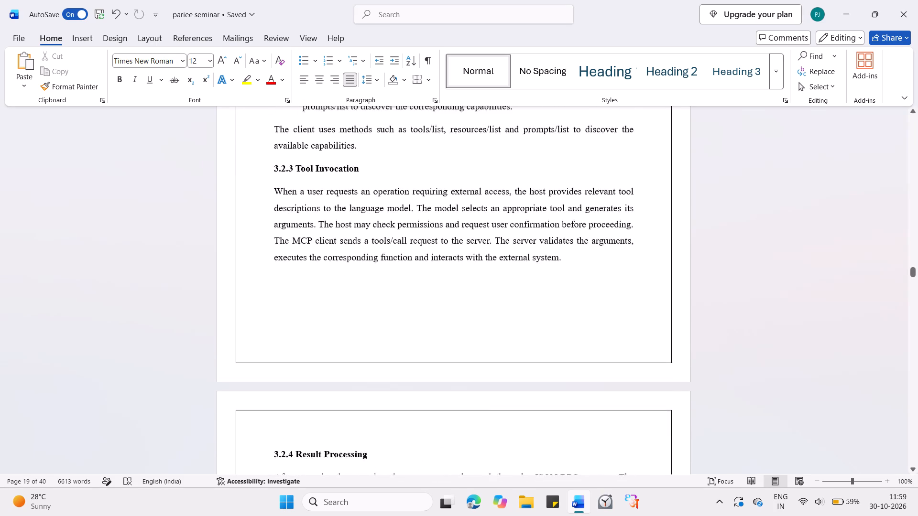
pyautogui.scroll(4, 318, 306)
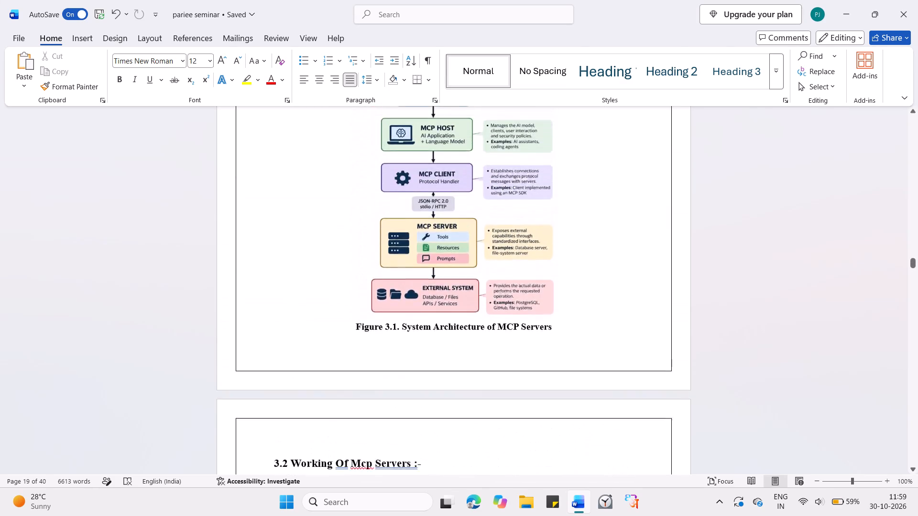
pyautogui.scroll(4, 318, 306)
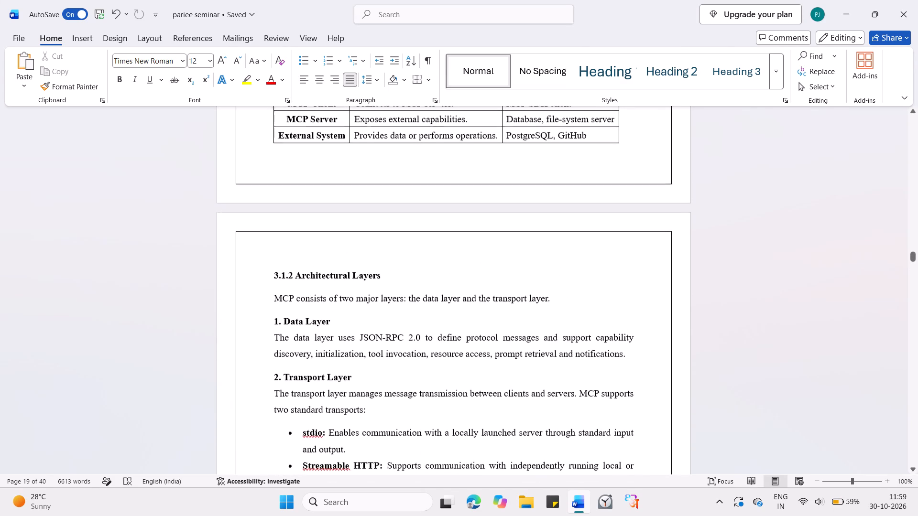
pyautogui.scroll(2, 318, 306)
pyautogui.click(416, 219)
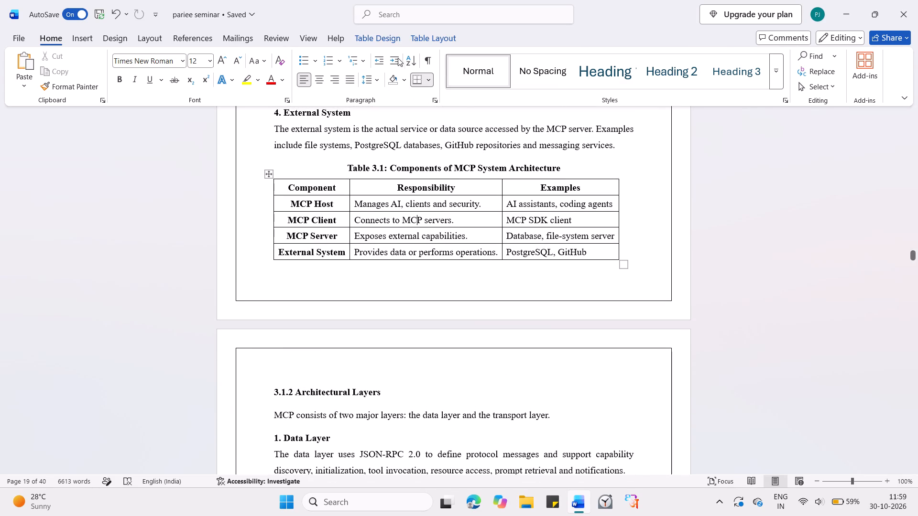
pyautogui.click(372, 81)
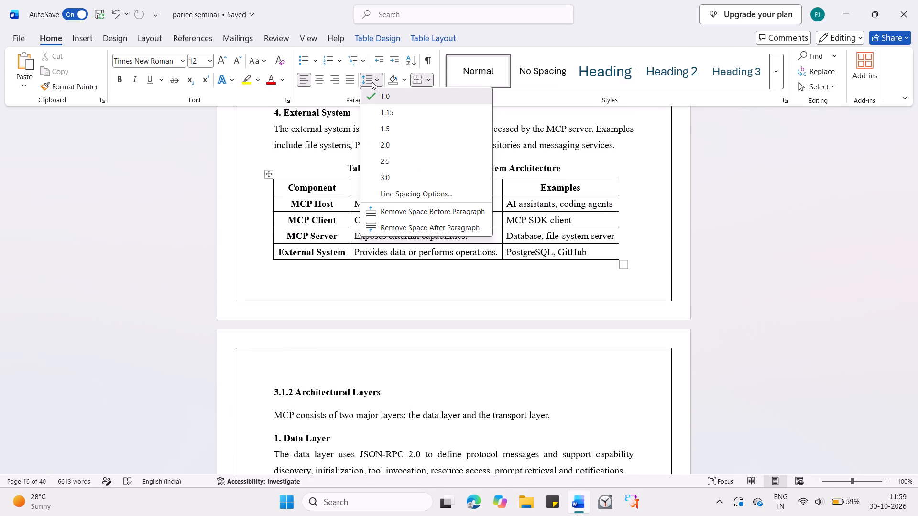
pyautogui.click(421, 190)
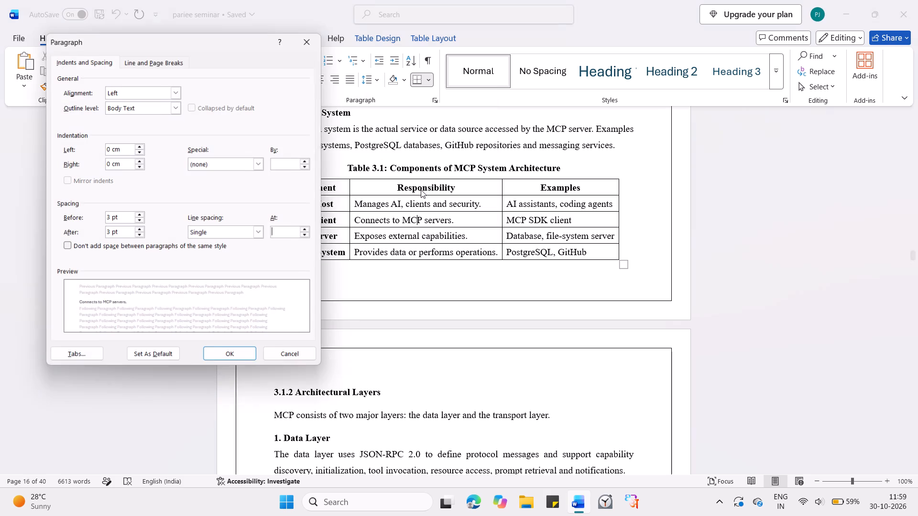
pyautogui.click(303, 39)
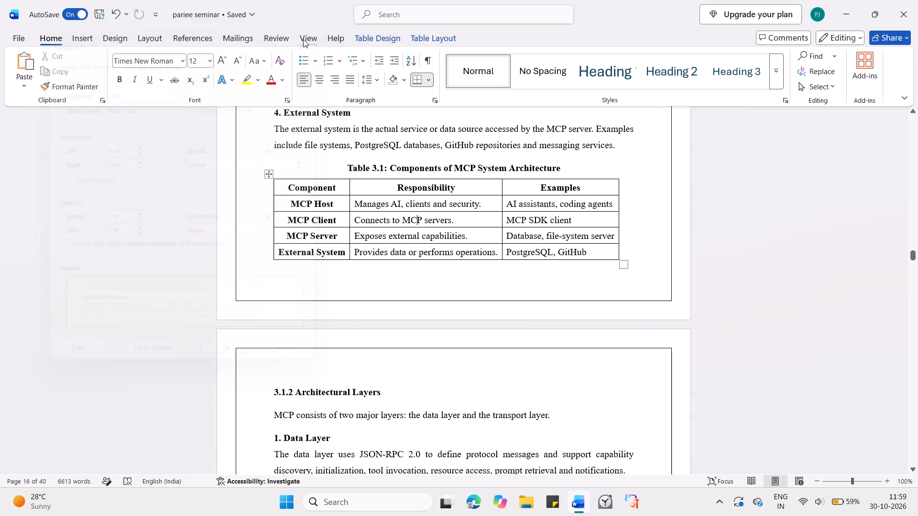
# Review the layout from Table 3.1 through section 3.2.5, Figure 3.2 and the start of section 3.3.
pyautogui.scroll(-4, 432, 283)
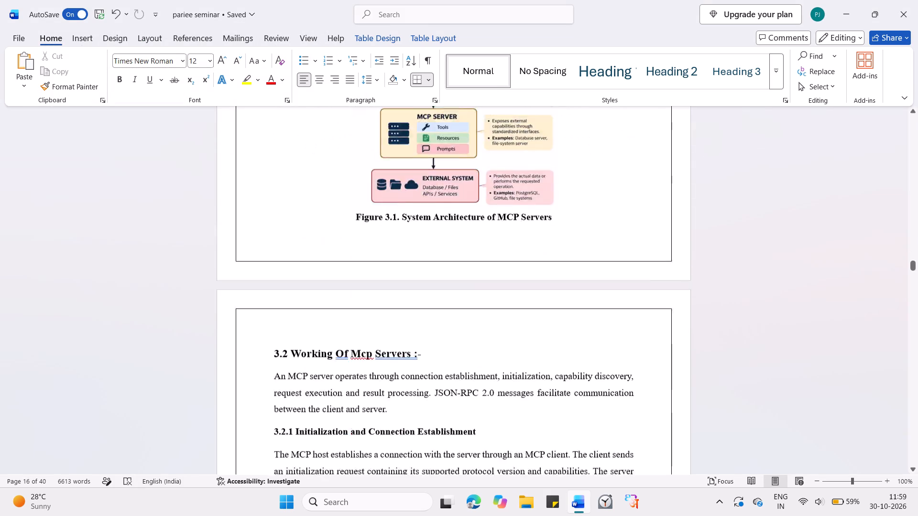
pyautogui.scroll(-5, 432, 283)
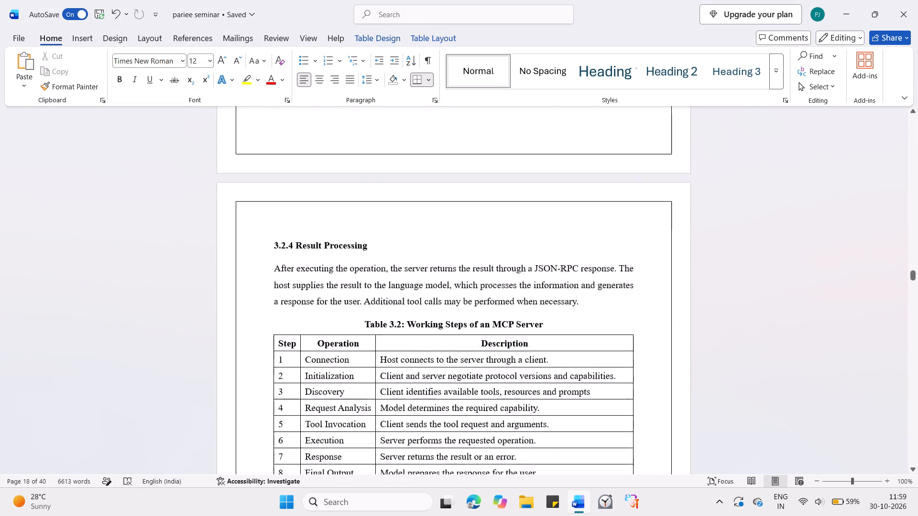
pyautogui.scroll(-5, 432, 283)
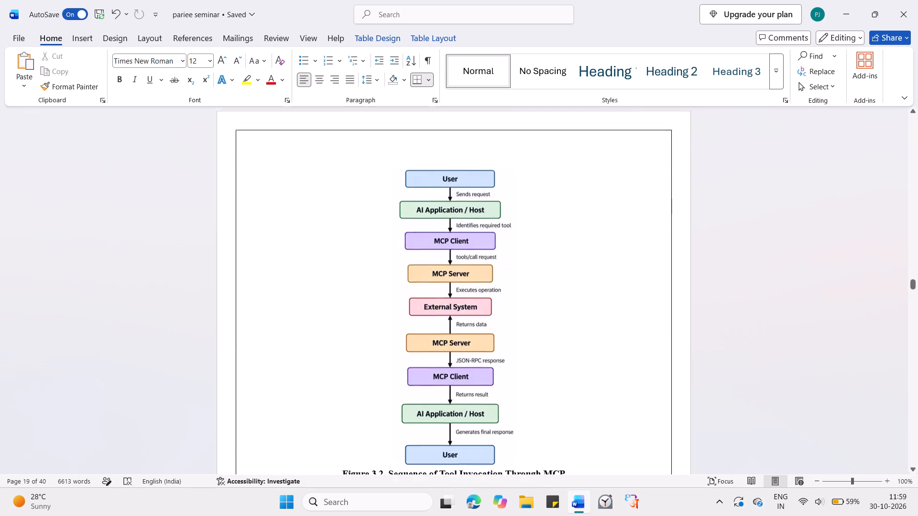
pyautogui.scroll(-2, 432, 283)
pyautogui.scroll(1, 432, 283)
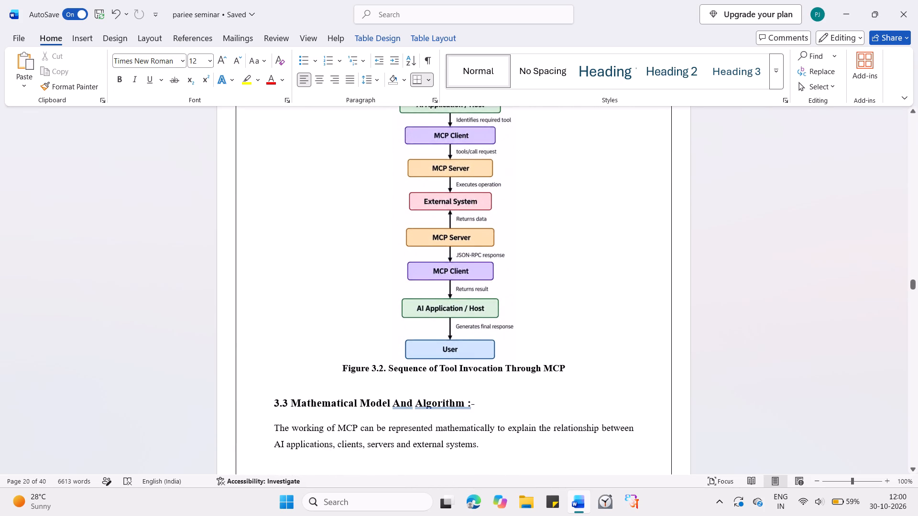
pyautogui.scroll(4, 432, 283)
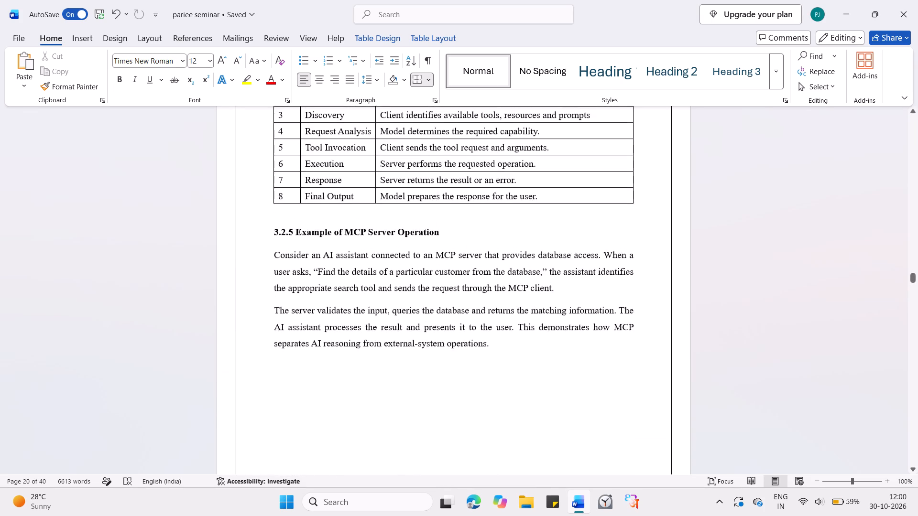
pyautogui.scroll(1, 432, 283)
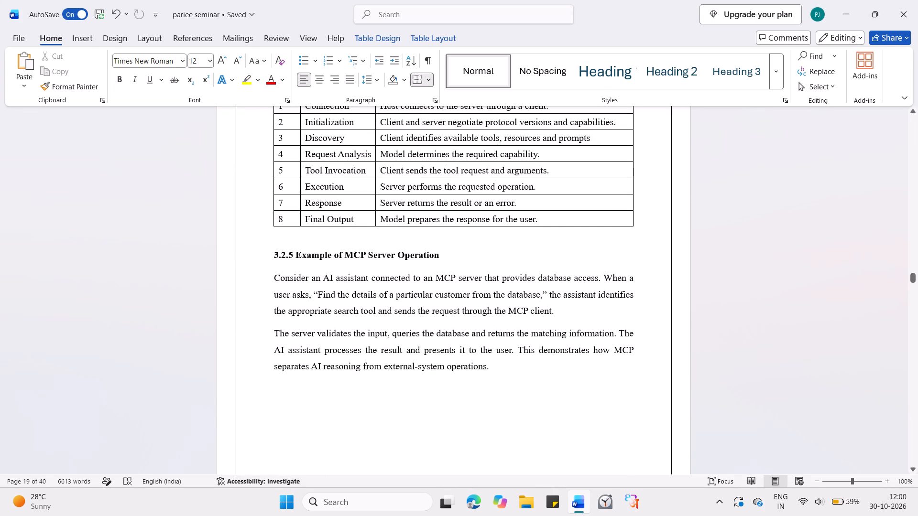
pyautogui.scroll(-2, 432, 283)
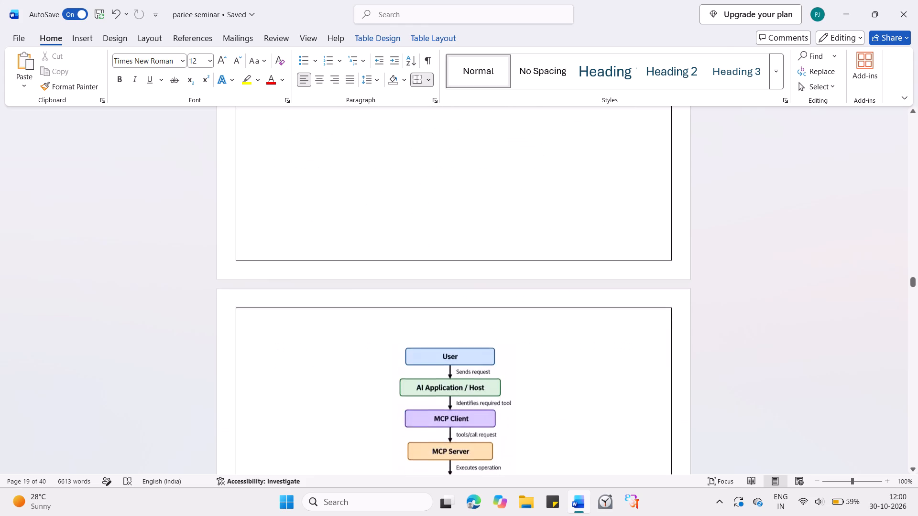
pyautogui.scroll(-2, 432, 283)
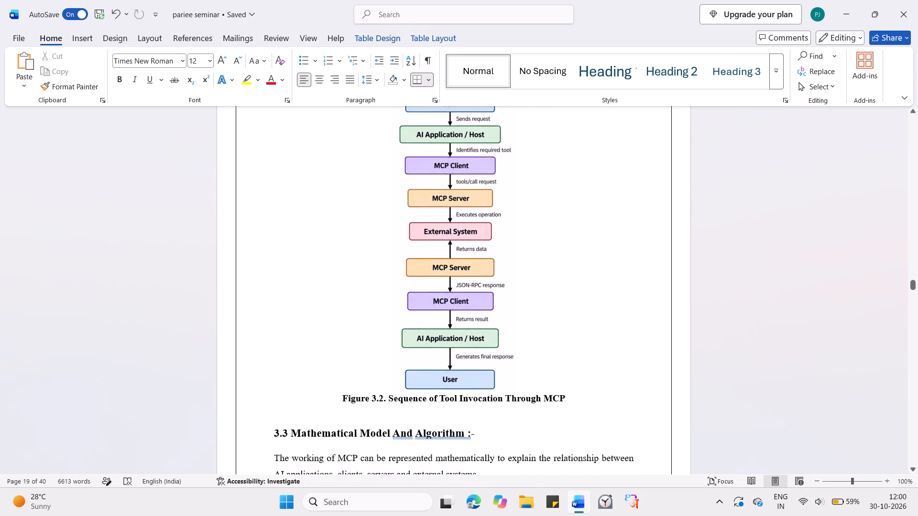
pyautogui.scroll(3, 432, 283)
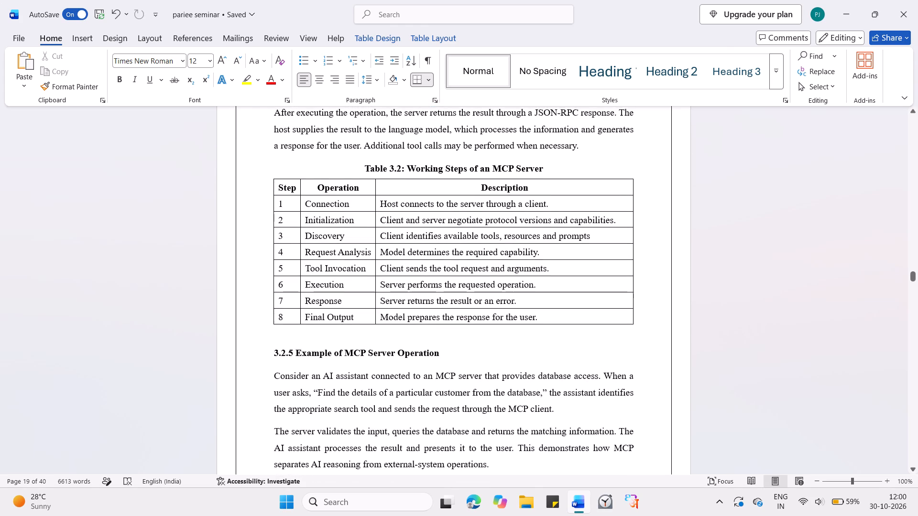
pyautogui.scroll(1, 432, 283)
pyautogui.click(432, 283)
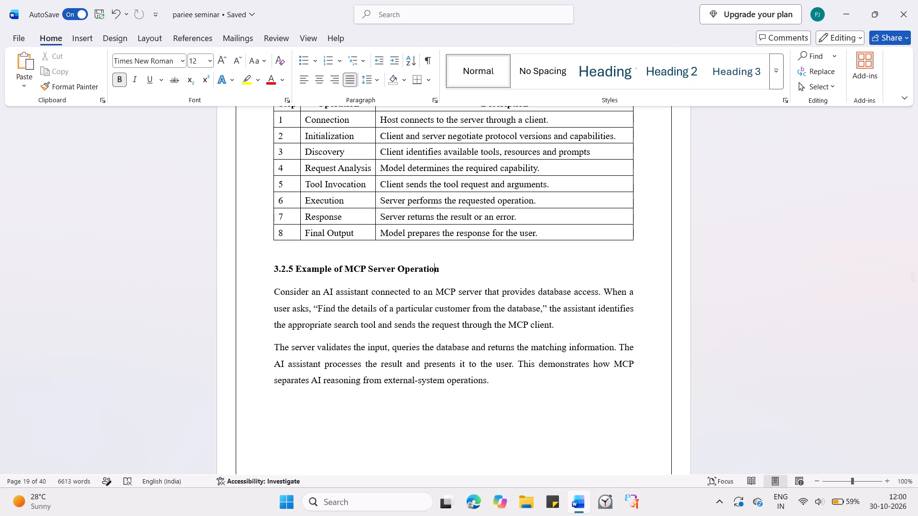
pyautogui.scroll(-1, 432, 283)
pyautogui.scroll(2, 432, 283)
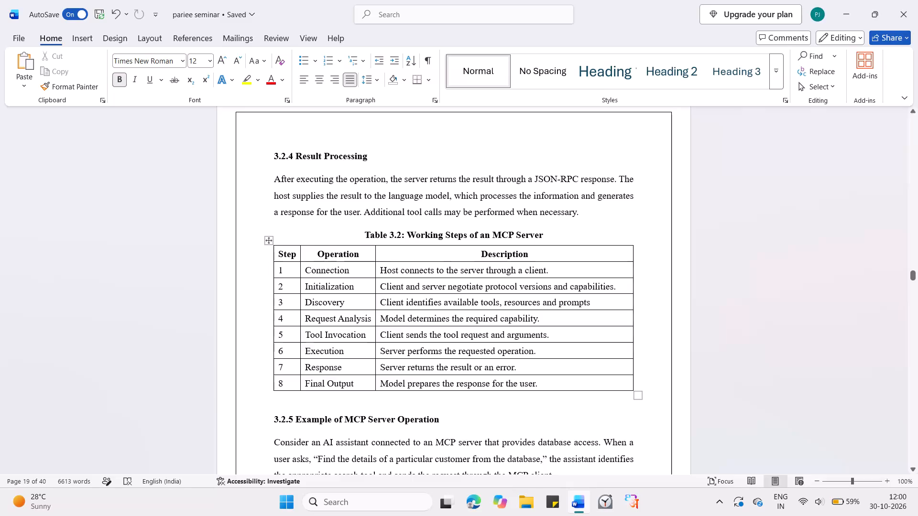
# Check the line and paragraph spacing options of heading 3.3 and its introductory paragraph.
pyautogui.scroll(-4, 534, 310)
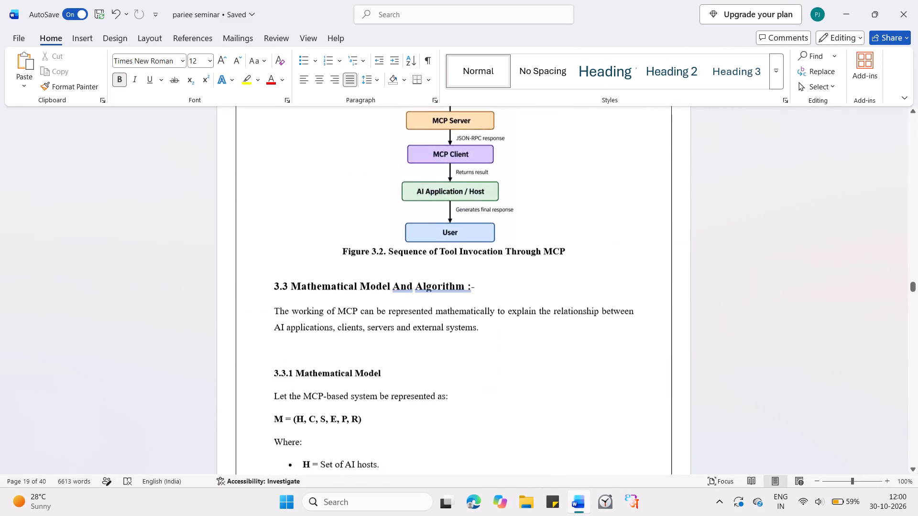
pyautogui.scroll(-1, 534, 310)
pyautogui.click(298, 269)
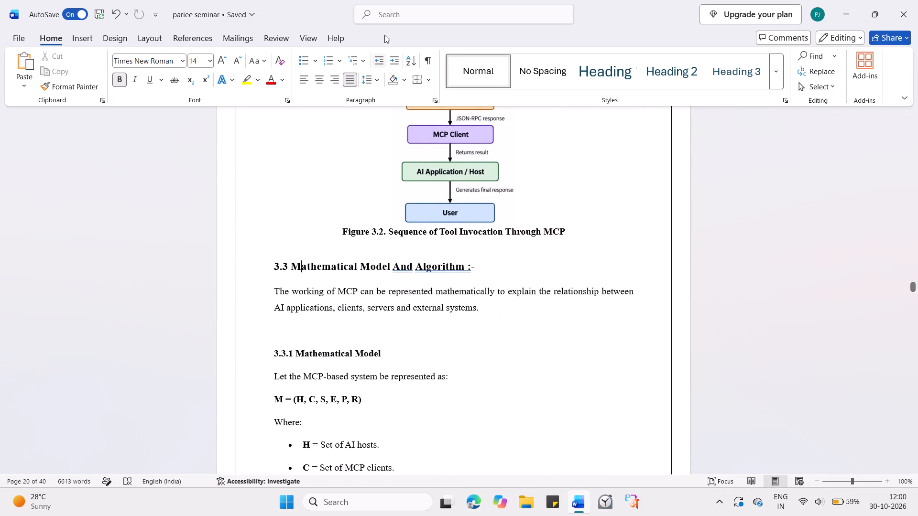
pyautogui.click(377, 80)
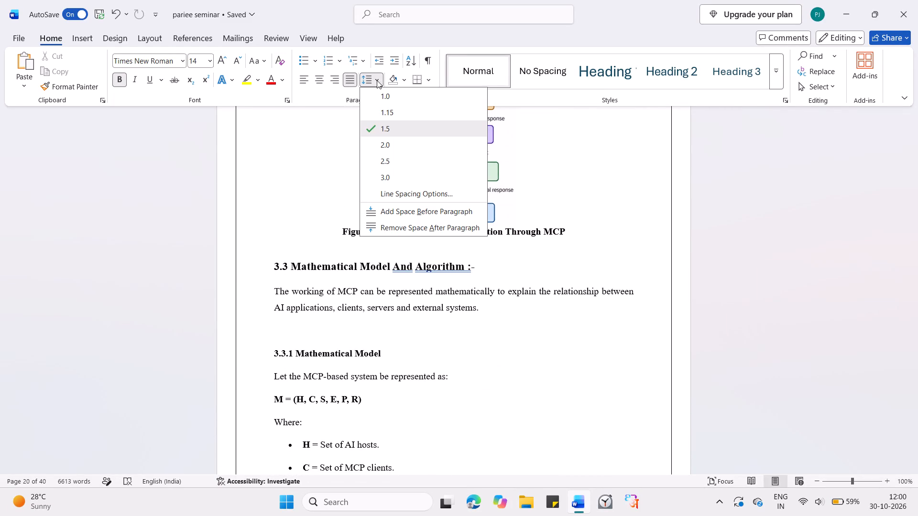
pyautogui.click(314, 340)
pyautogui.click(347, 297)
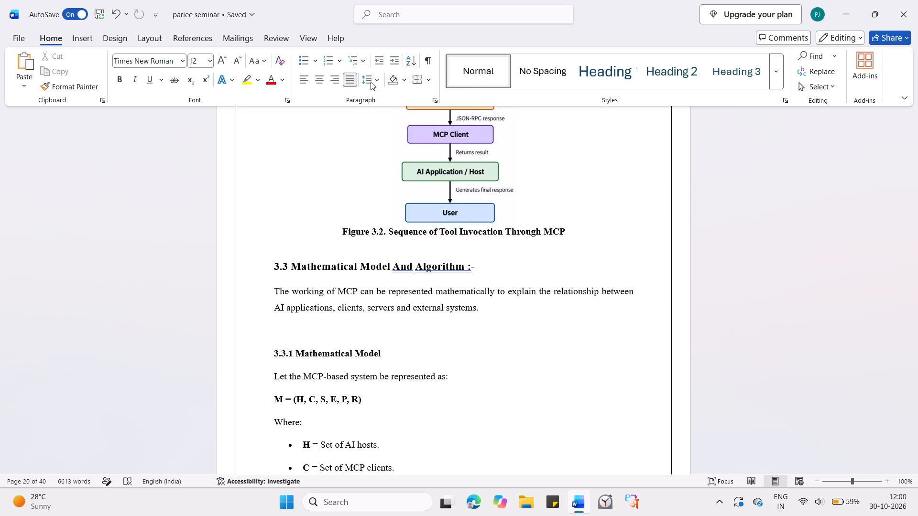
pyautogui.click(371, 82)
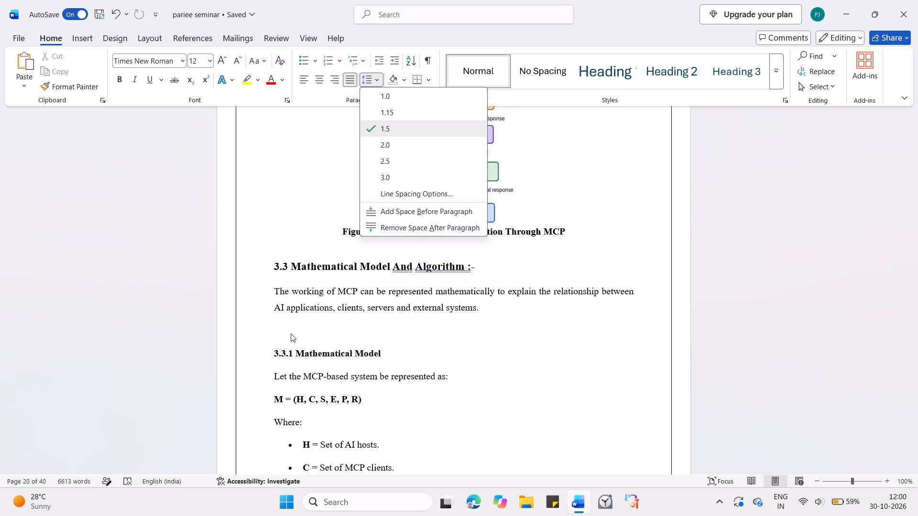
pyautogui.click(279, 339)
# Delete the empty line above the heading "3.3.1 Mathematical Model".
pyautogui.click(292, 332)
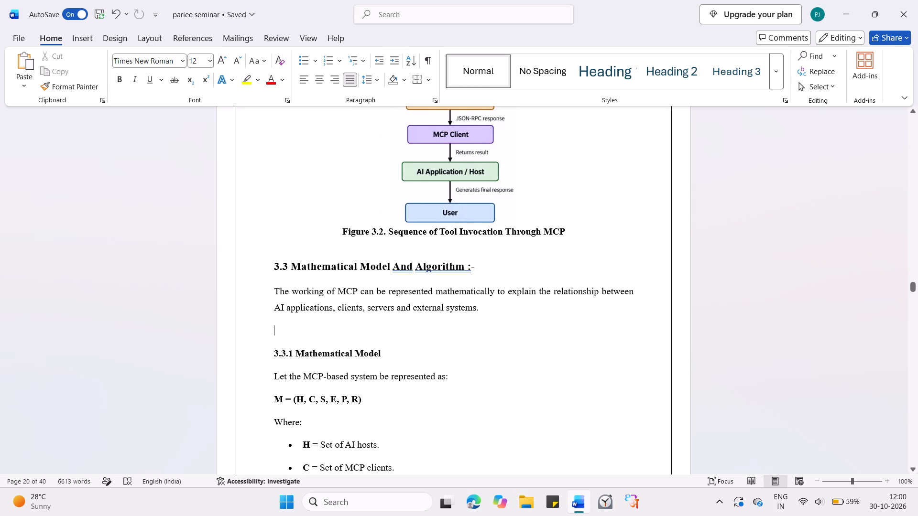
pyautogui.press('BackSpace')
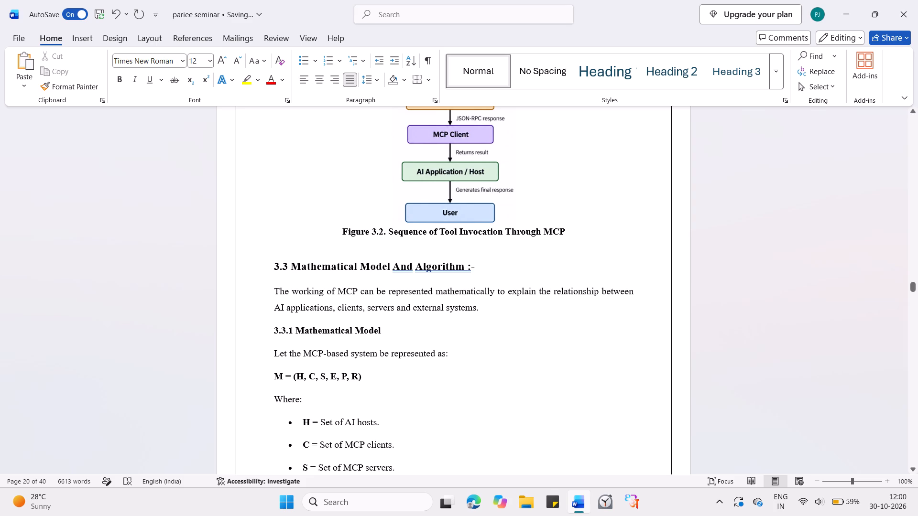
# Check the line and paragraph spacing options of the heading "3.3.1 Mathematical Model".
pyautogui.click(317, 331)
pyautogui.click(372, 76)
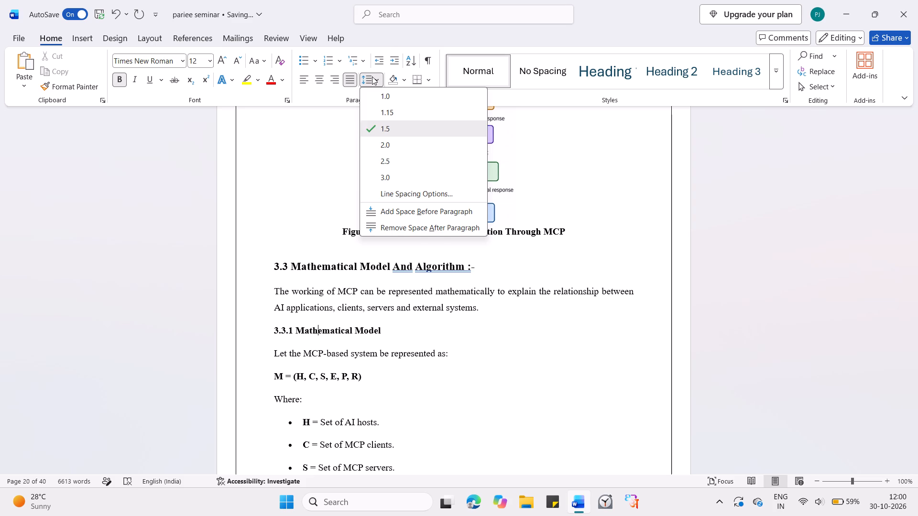
pyautogui.scroll(-1, 347, 324)
pyautogui.click(336, 278)
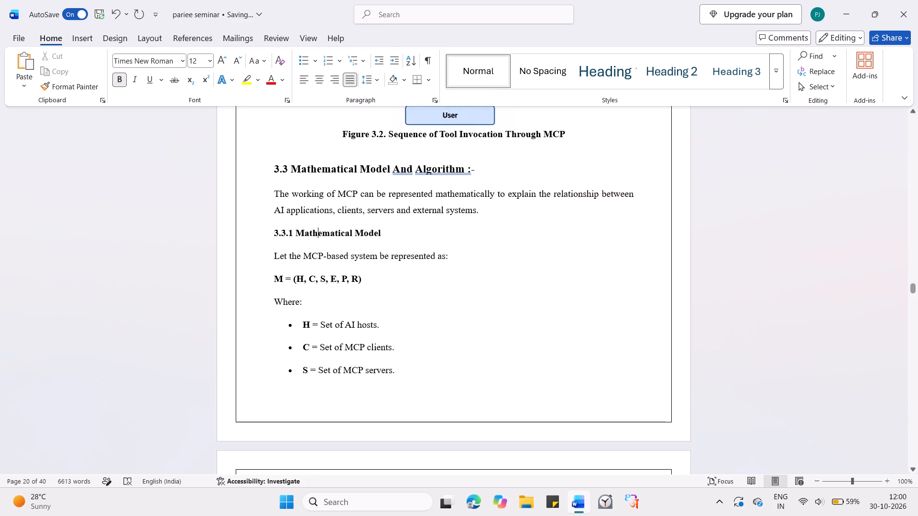
# Remove the space after the paragraphs "M = (H, C, S, E, P, R)" and "Let the MCP-based system be represented as:".
pyautogui.click(336, 278)
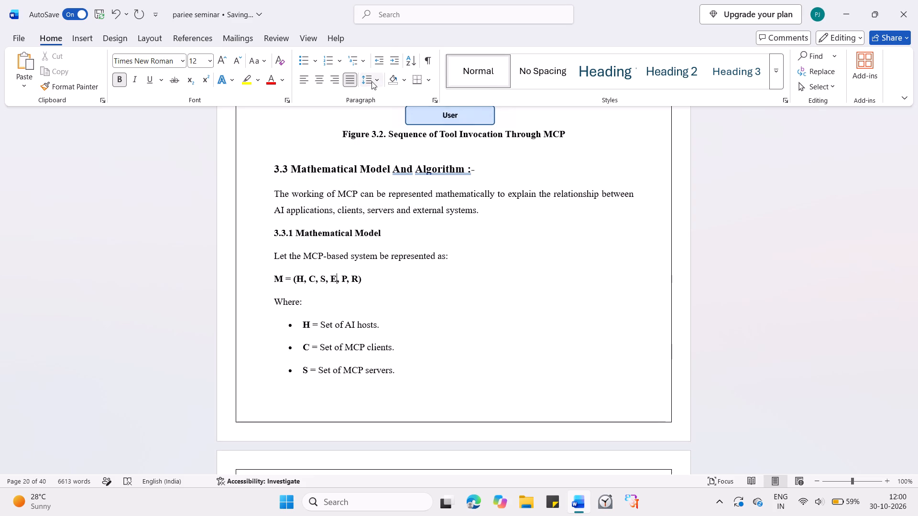
pyautogui.click(372, 80)
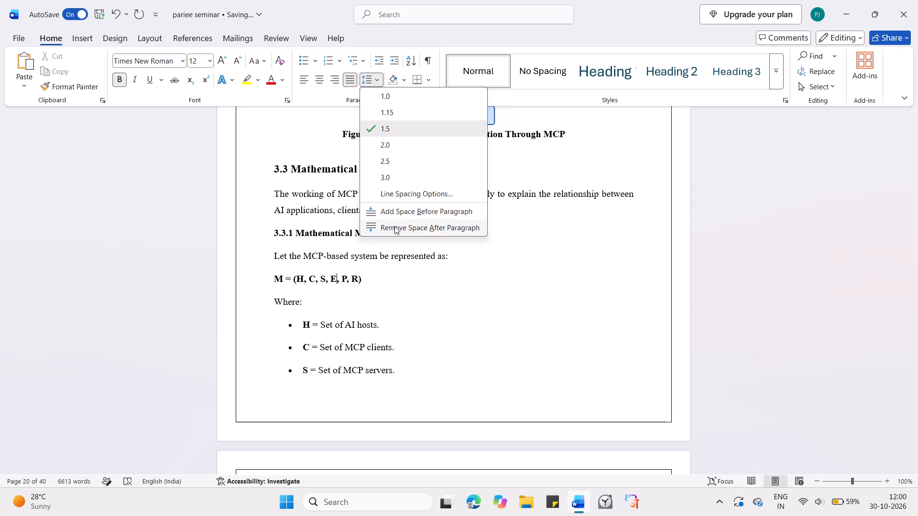
pyautogui.click(400, 226)
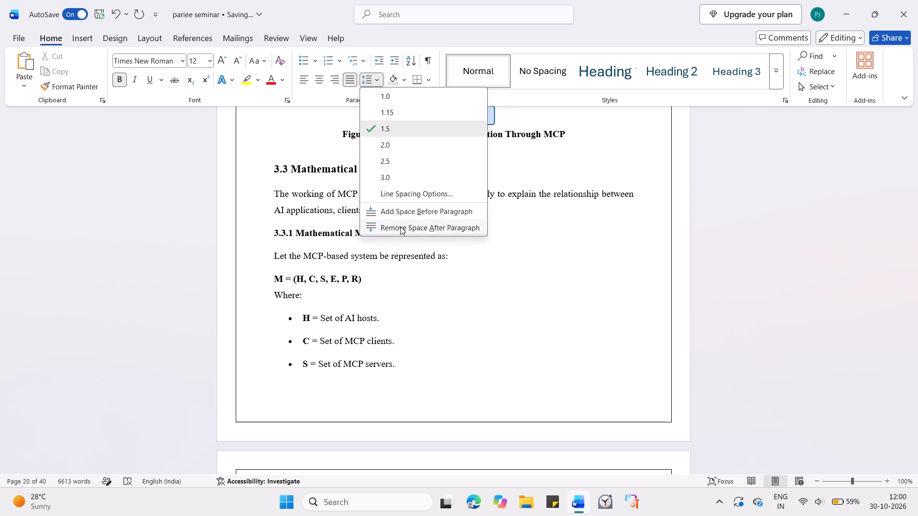
pyautogui.click(340, 254)
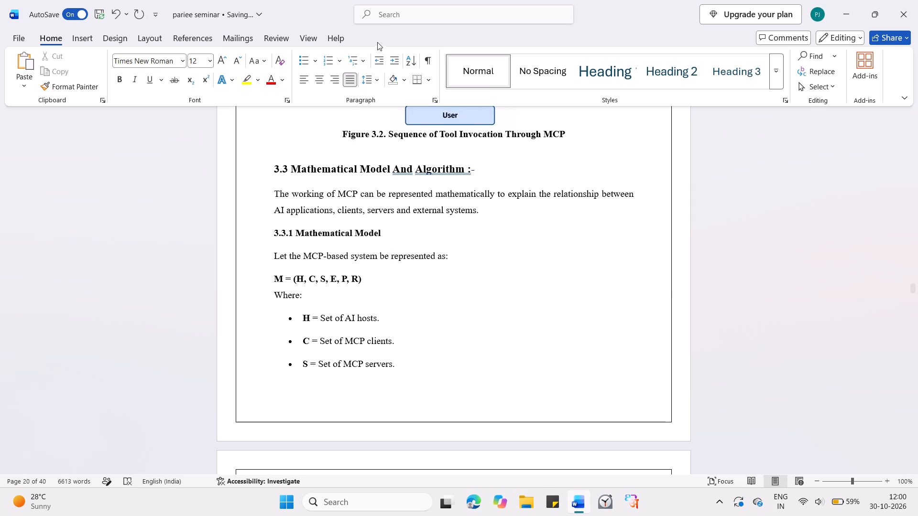
pyautogui.moveTo(375, 75); pyautogui.dragTo(404, 230)
pyautogui.click(404, 230)
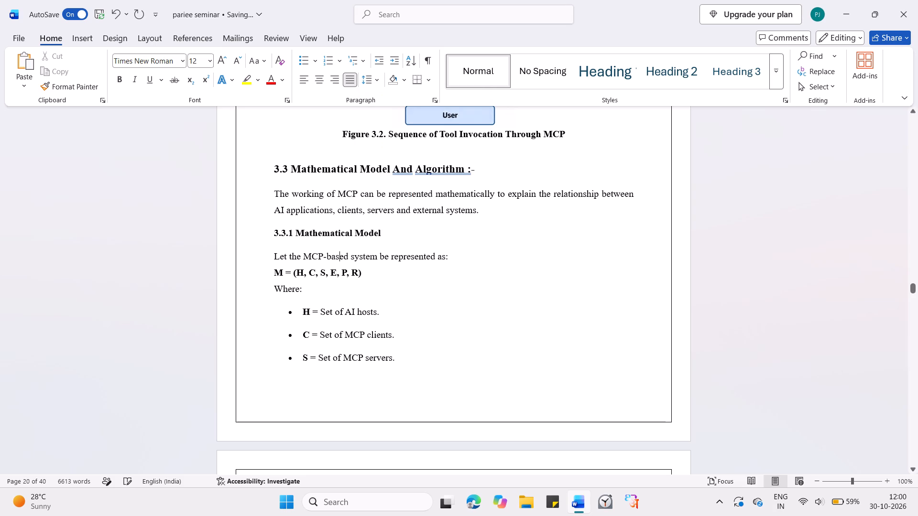
# Remove the space after the six bulleted definitions from "H = Set of AI hosts." to "R = Set of responses returned by the servers.".
pyautogui.scroll(-1, 378, 269)
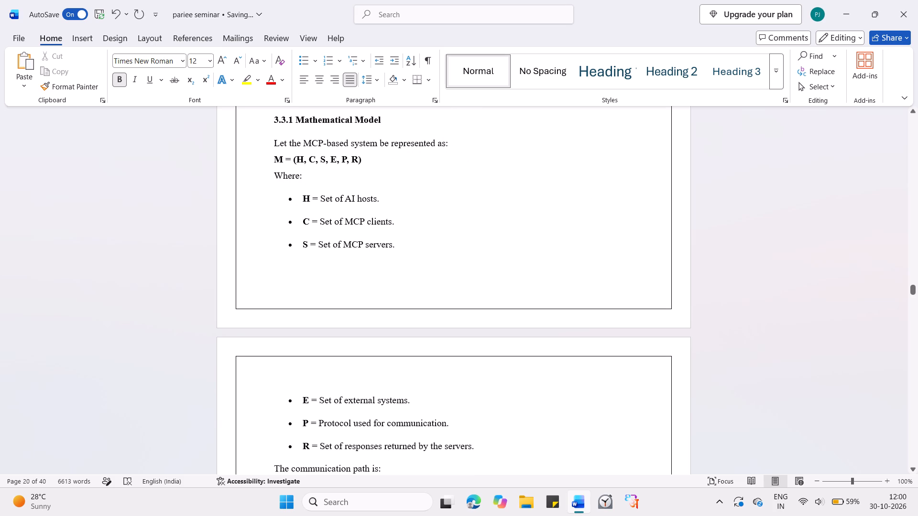
pyautogui.moveTo(302, 195); pyautogui.dragTo(492, 453)
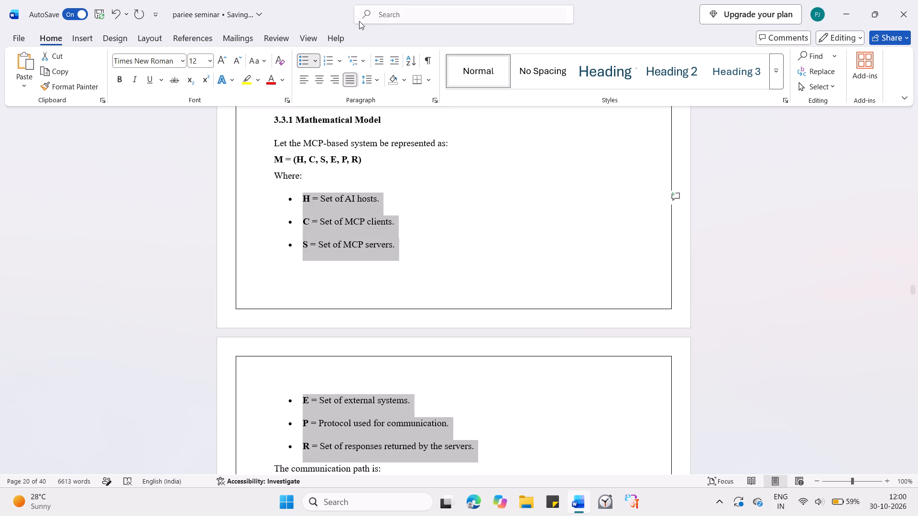
pyautogui.click(372, 75)
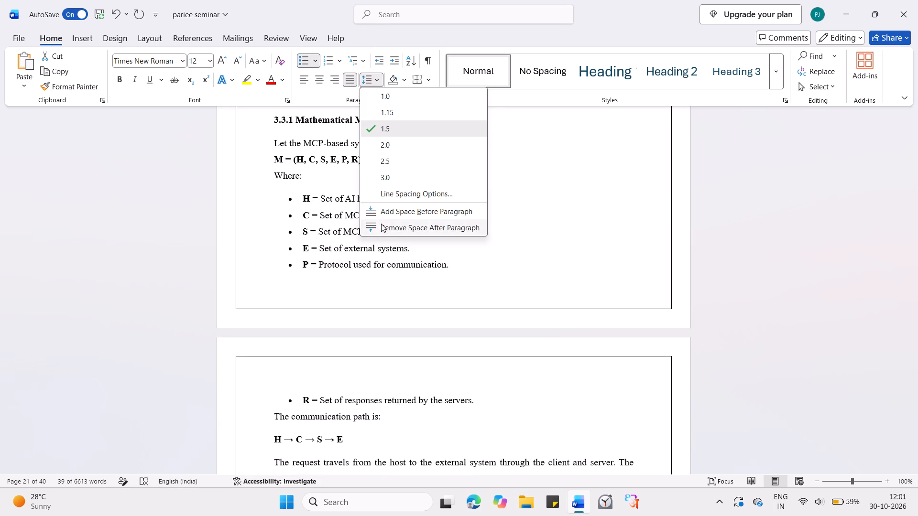
pyautogui.click(382, 225)
# Remove the space after the paragraphs "H → C → S → E" and "The communication path is:".
pyautogui.scroll(-1, 380, 255)
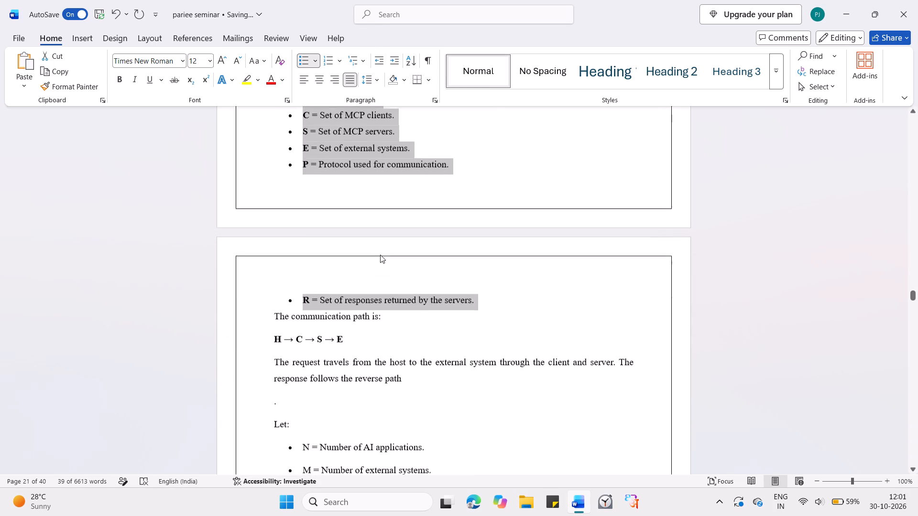
pyautogui.scroll(-2, 380, 255)
pyautogui.click(295, 238)
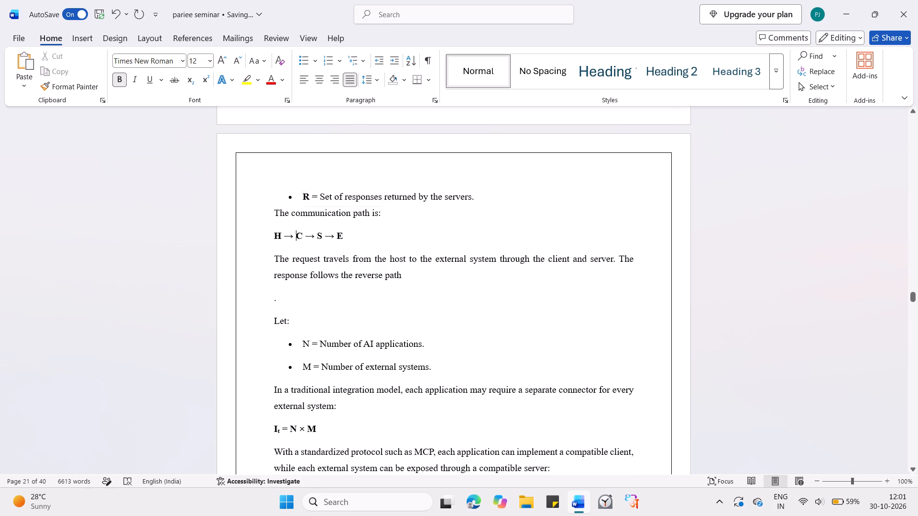
pyautogui.click(372, 76)
pyautogui.click(391, 229)
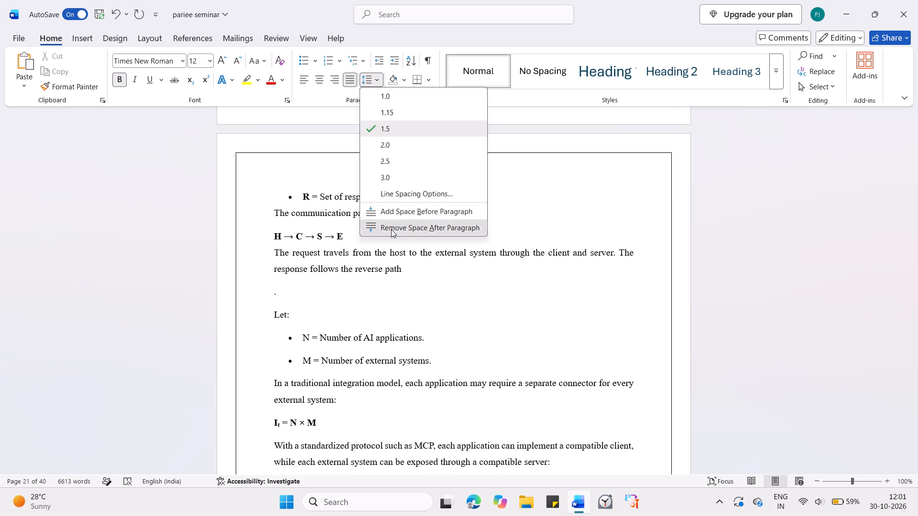
pyautogui.click(313, 213)
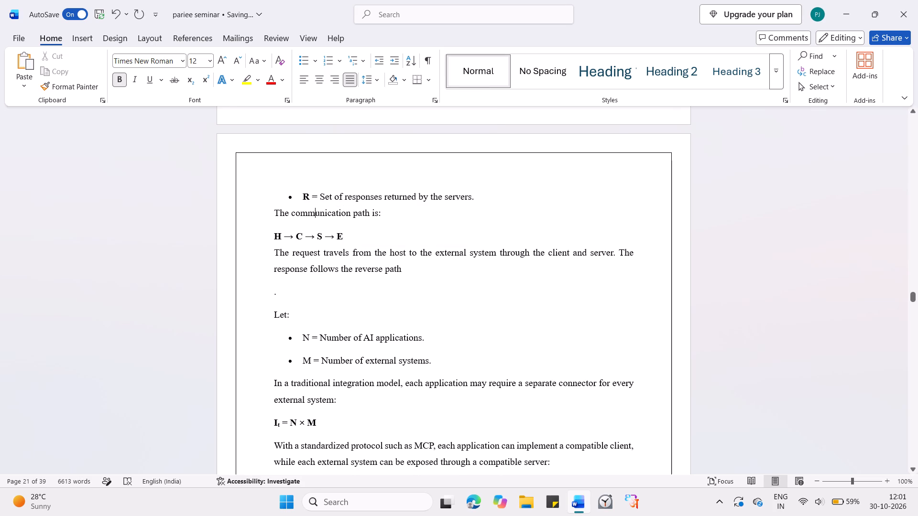
pyautogui.click(373, 75)
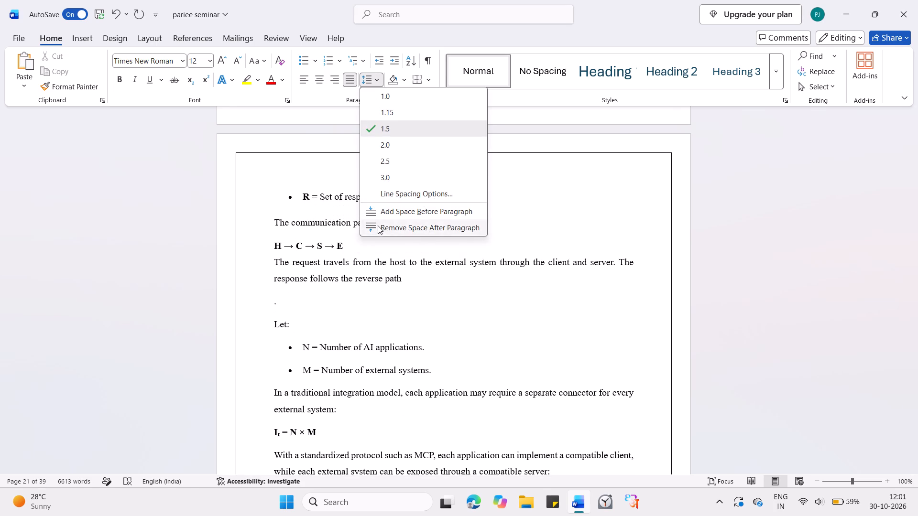
pyautogui.click(378, 226)
# Delete the stray full-stop line above "Let:" and end "response follows the reverse path" with a full stop.
pyautogui.click(302, 285)
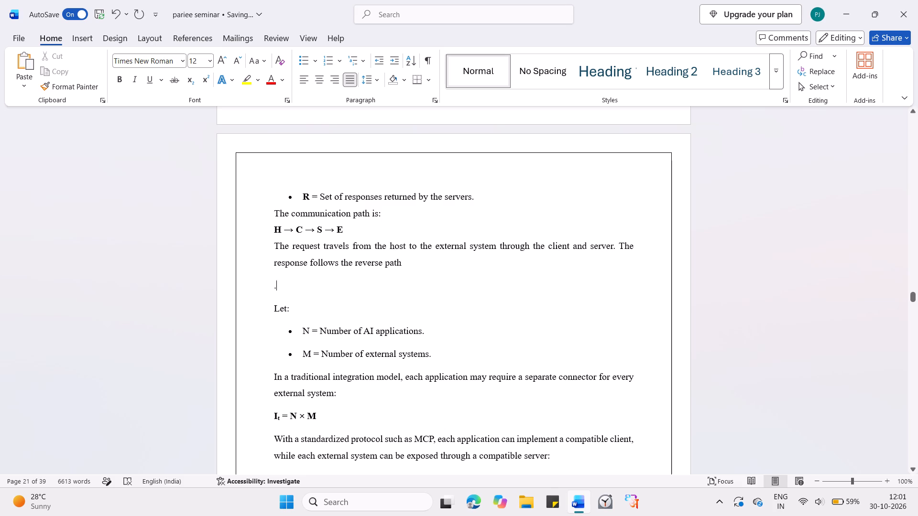
pyautogui.press('BackSpace')
pyautogui.press('BackSpace')
pyautogui.press('.')
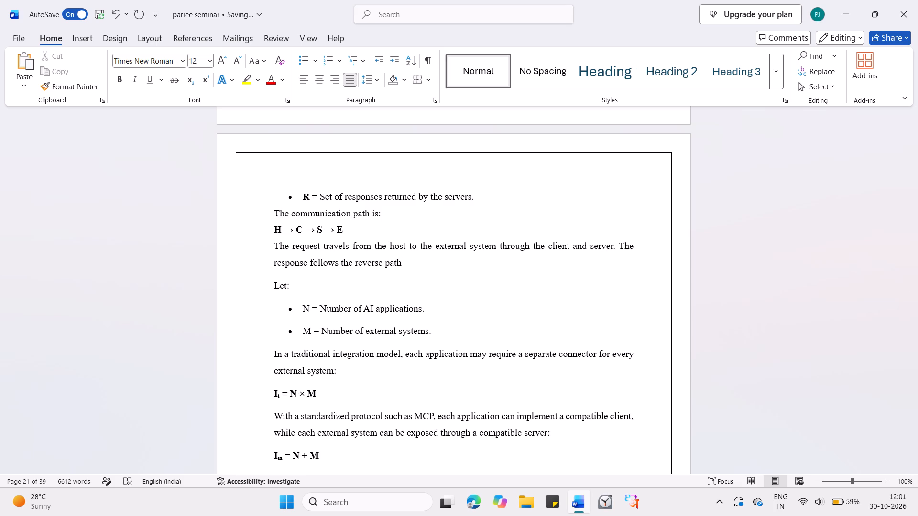
# Remove the space after "Let:" and the bullets defining N and M.
pyautogui.scroll(-1, 396, 304)
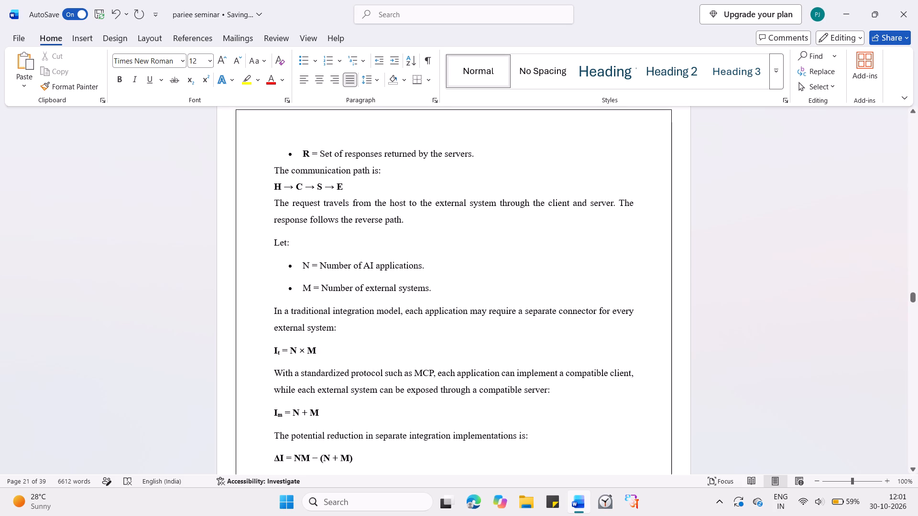
pyautogui.moveTo(440, 284); pyautogui.dragTo(277, 246)
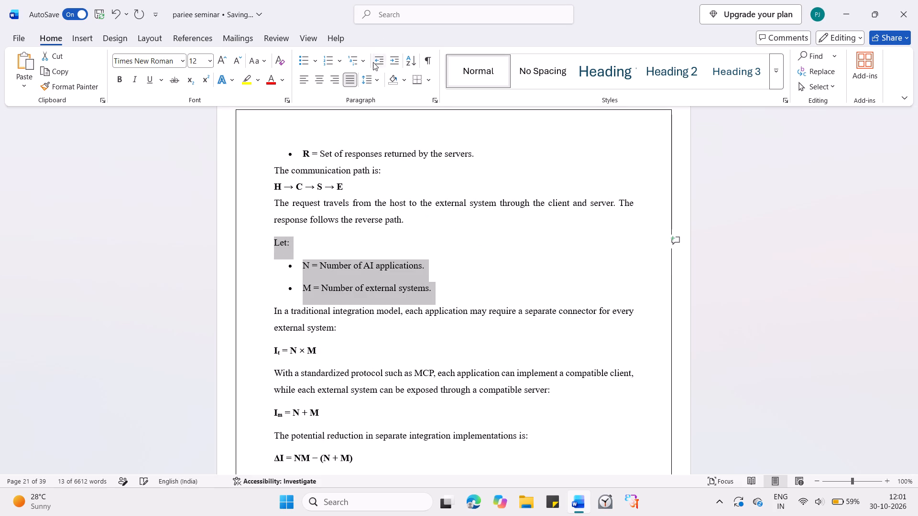
pyautogui.click(369, 76)
pyautogui.click(396, 228)
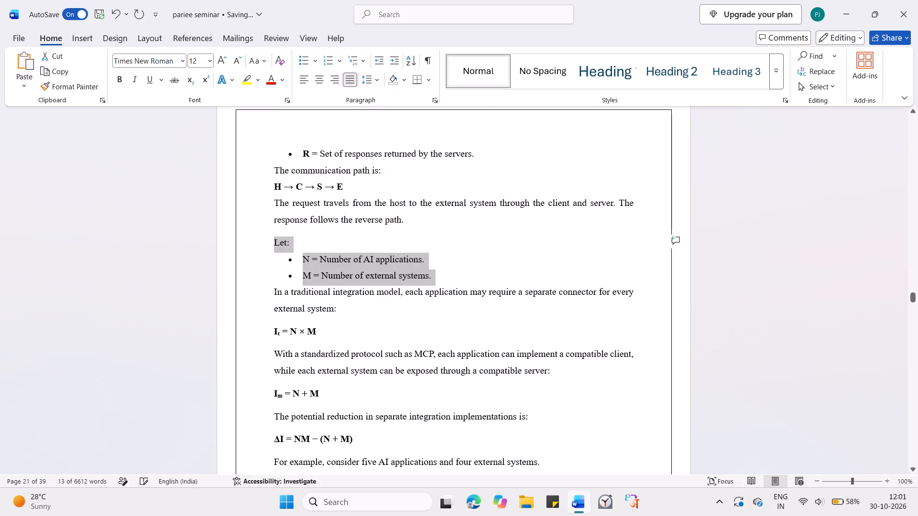
pyautogui.click(446, 238)
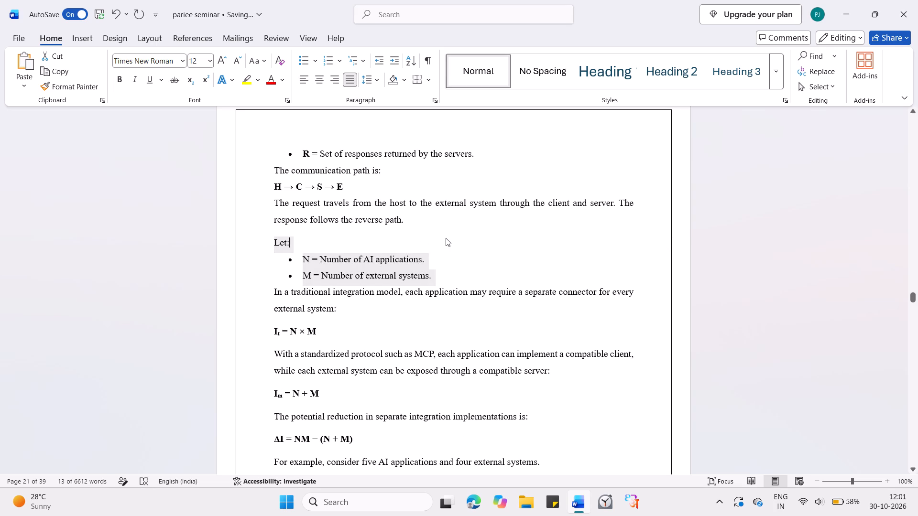
# Remove the space after the three integration paragraphs and their equations, from "In a traditional integration model" through "ΔI = NM − (N + M)".
pyautogui.scroll(-1, 446, 238)
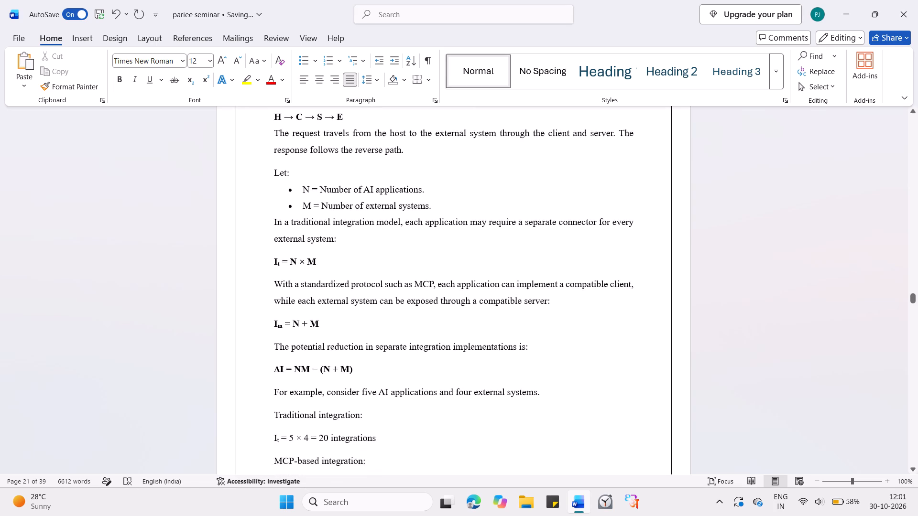
pyautogui.scroll(-1, 446, 238)
pyautogui.moveTo(328, 257); pyautogui.dragTo(279, 220)
pyautogui.click(368, 75)
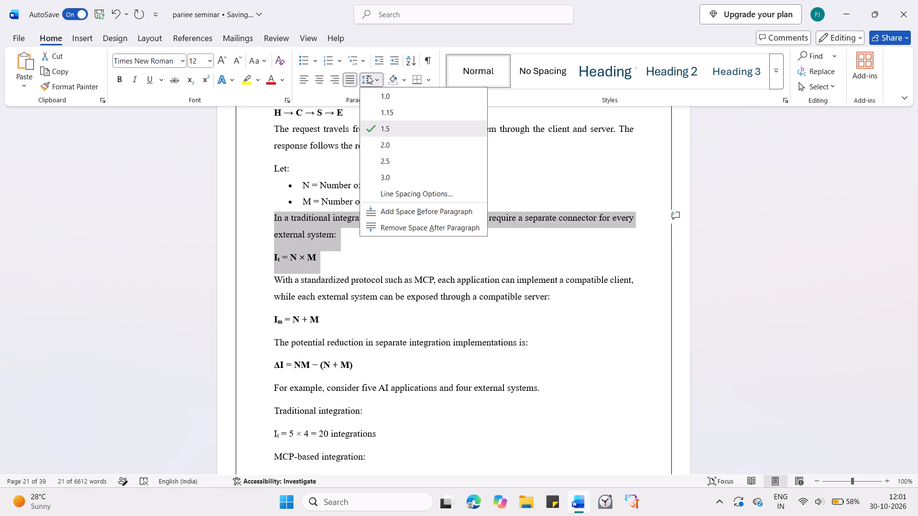
pyautogui.click(384, 224)
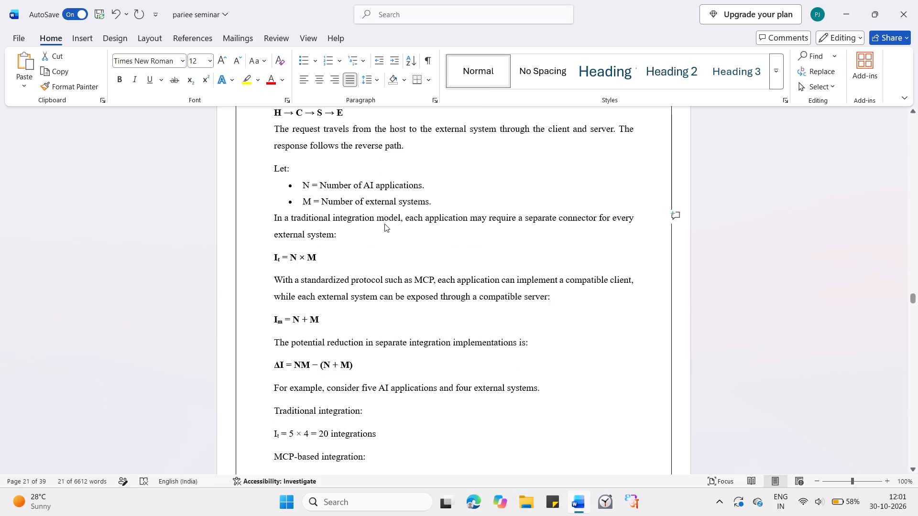
pyautogui.moveTo(336, 306); pyautogui.dragTo(278, 269)
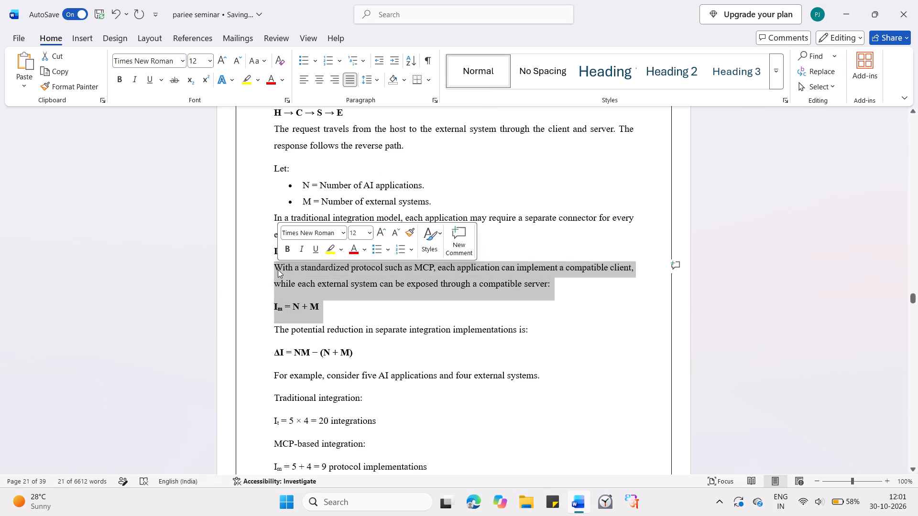
pyautogui.moveTo(368, 79); pyautogui.dragTo(389, 226)
pyautogui.click(389, 226)
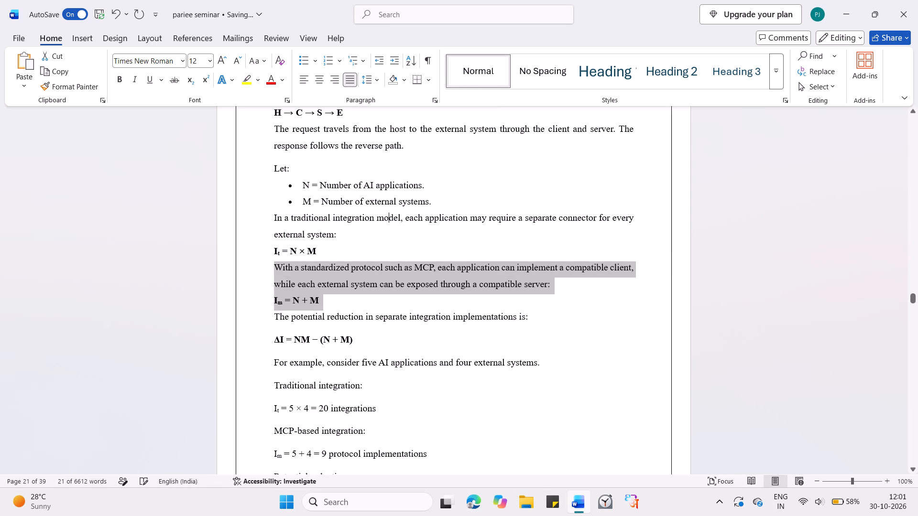
pyautogui.scroll(-1, 376, 258)
pyautogui.moveTo(367, 268); pyautogui.dragTo(292, 241)
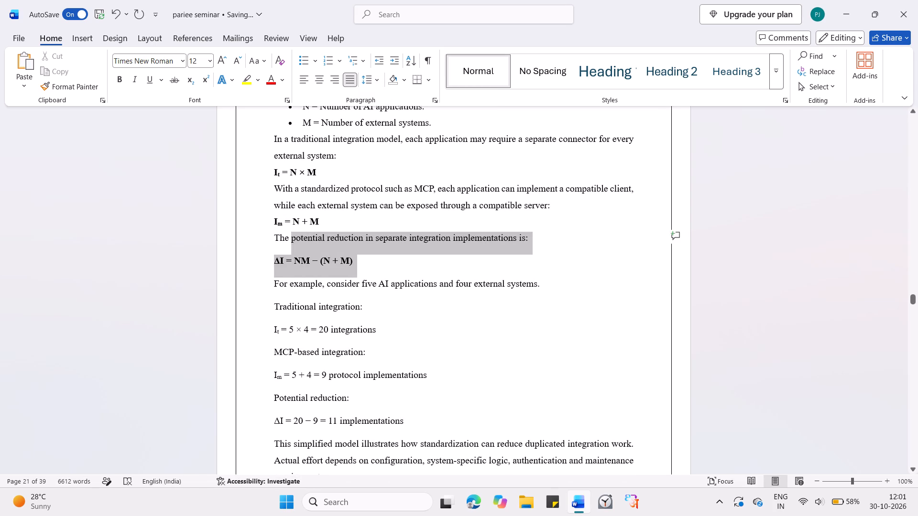
pyautogui.moveTo(292, 241); pyautogui.dragTo(284, 239)
pyautogui.moveTo(371, 75); pyautogui.dragTo(388, 229)
pyautogui.click(388, 229)
# Remove the space after the worked example lines from "Traditional integration:" to "ΔI = 20 − 9 = 11 implementations".
pyautogui.scroll(-1, 355, 279)
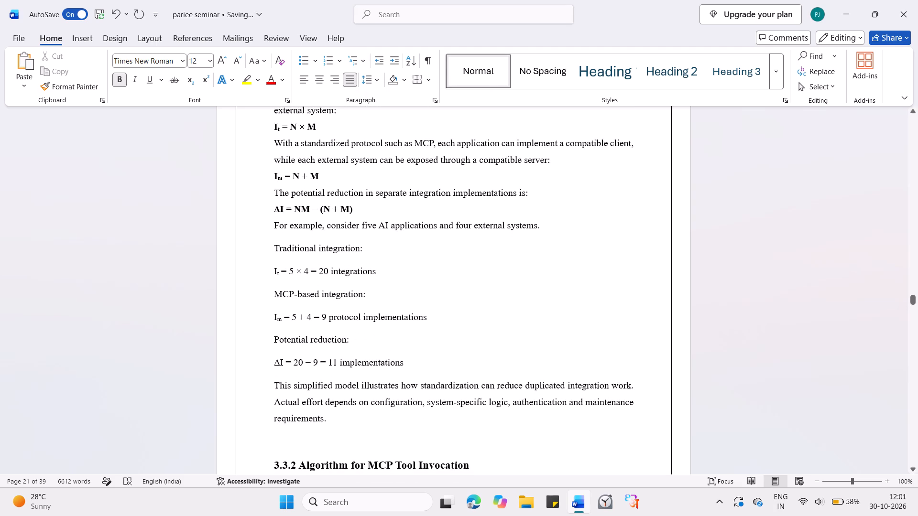
pyautogui.moveTo(273, 246); pyautogui.dragTo(400, 285)
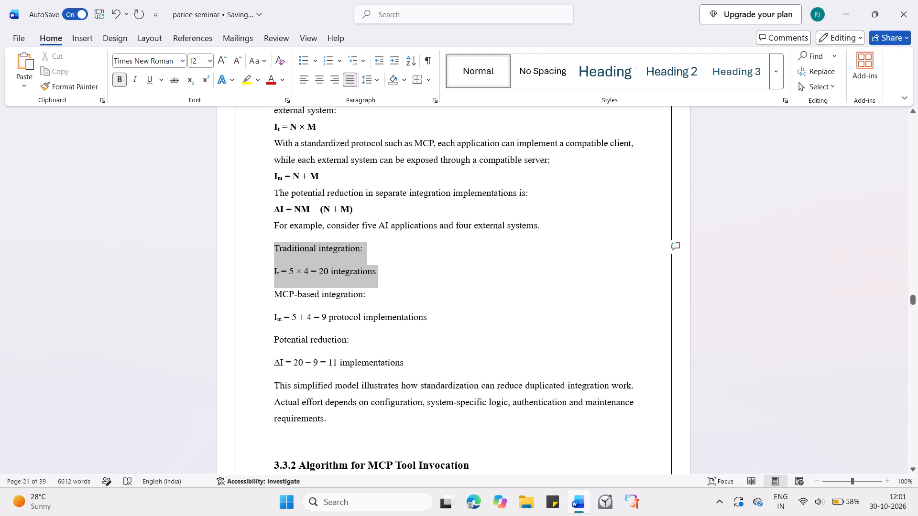
pyautogui.moveTo(400, 285); pyautogui.dragTo(428, 366)
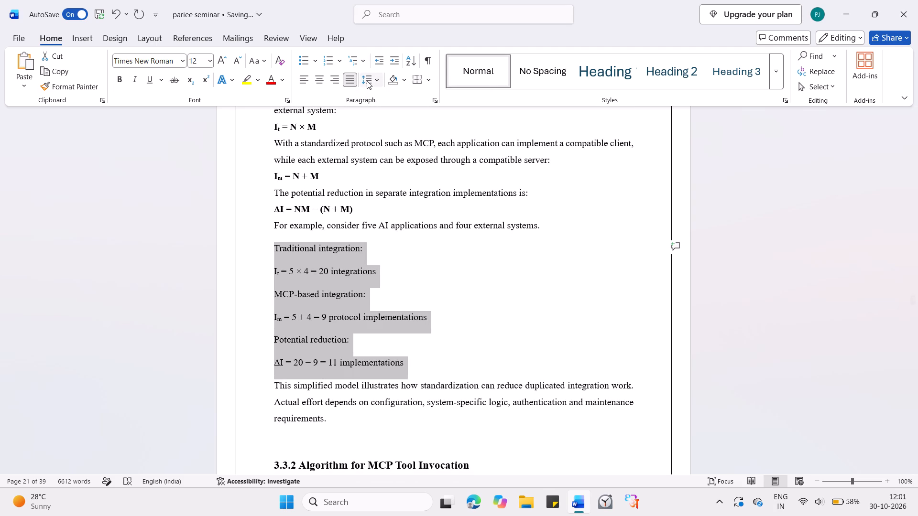
pyautogui.moveTo(367, 81); pyautogui.dragTo(375, 226)
pyautogui.click(375, 226)
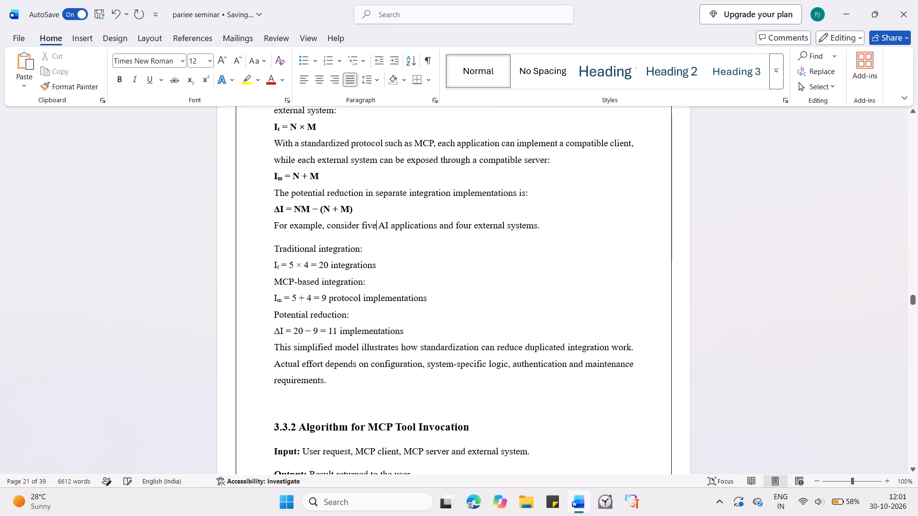
# Remove the space after the empty line above heading 3.3.2 and set its line spacing to 1.0.
pyautogui.scroll(-1, 375, 226)
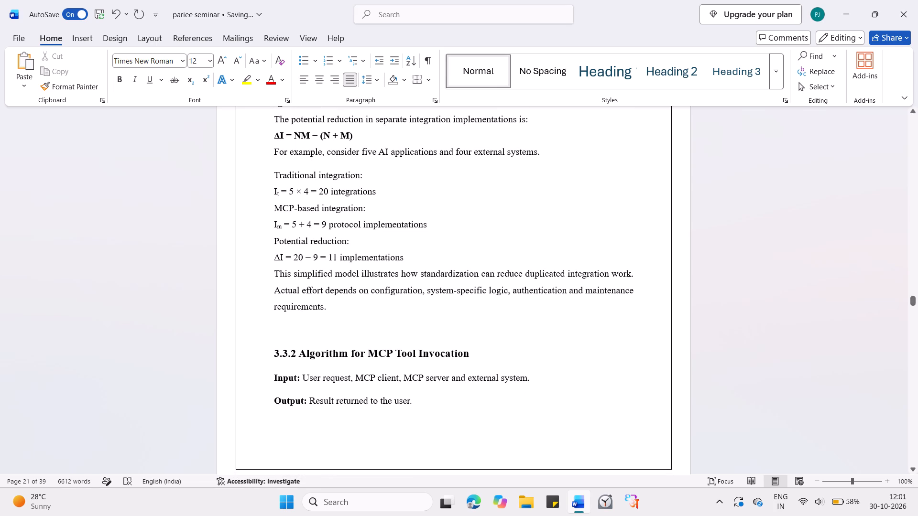
pyautogui.scroll(-1, 357, 231)
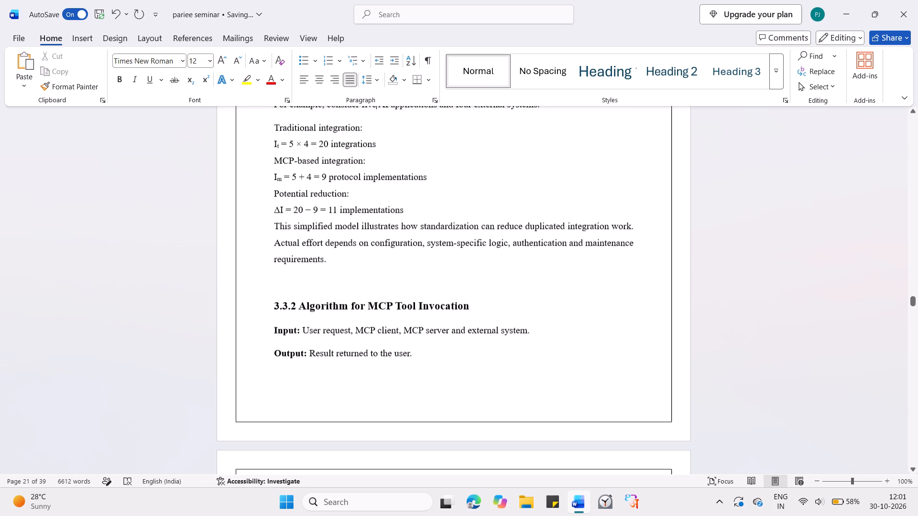
pyautogui.click(310, 280)
pyautogui.click(372, 77)
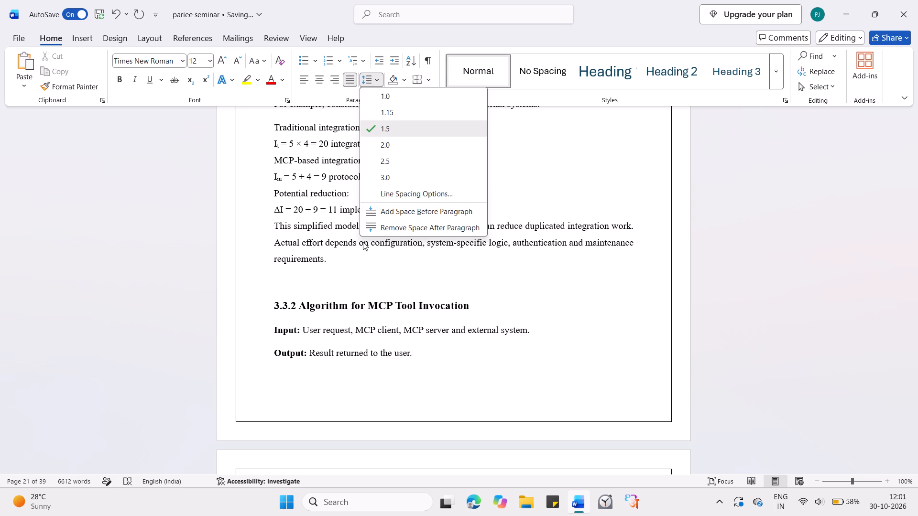
pyautogui.click(393, 224)
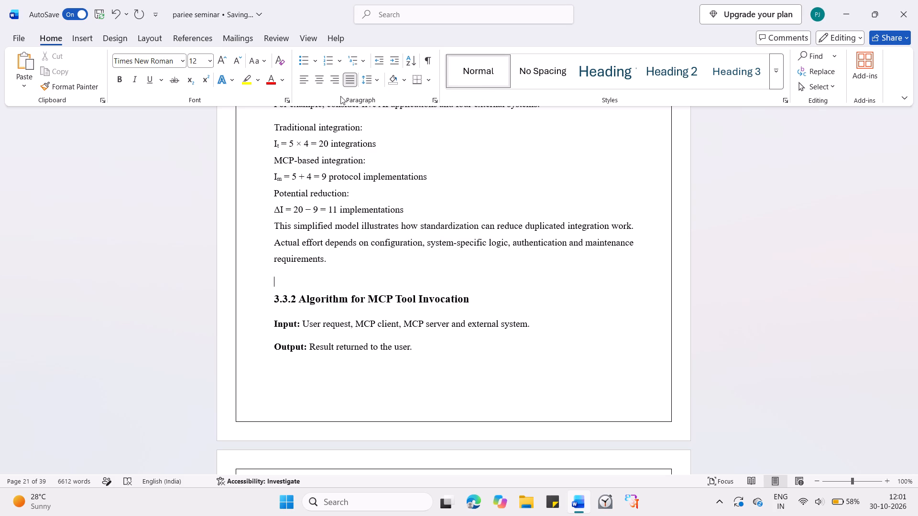
pyautogui.click(368, 85)
pyautogui.click(383, 95)
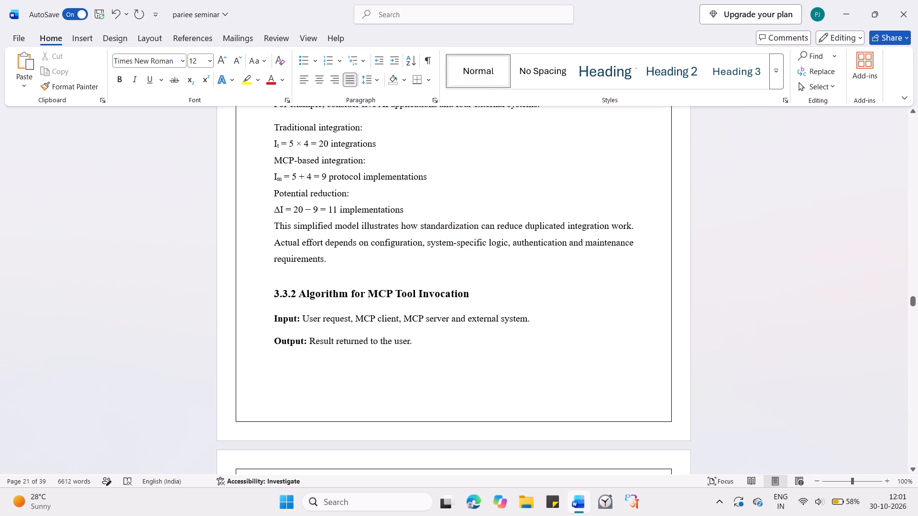
# Reduce the font size of the heading "3.3.2 Algorithm for MCP Tool Invocation" to 12.
pyautogui.scroll(-1, 344, 220)
pyautogui.click(305, 216)
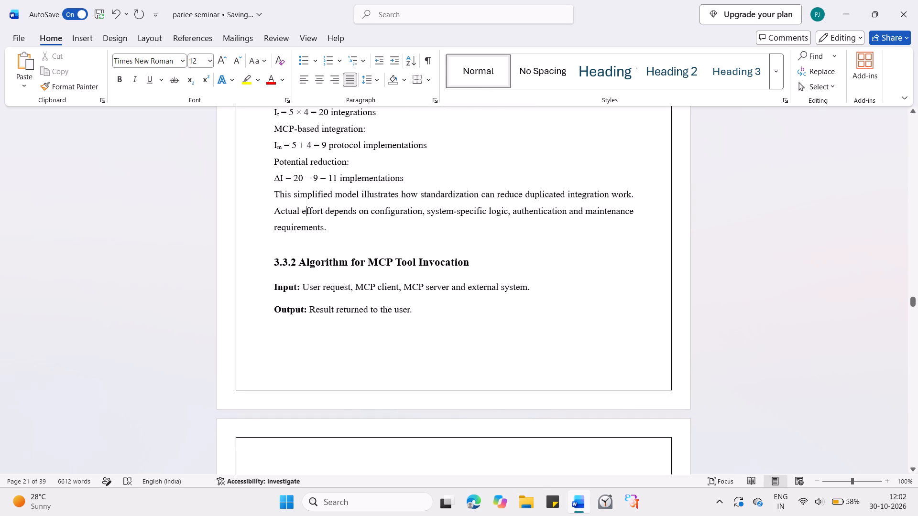
pyautogui.click(319, 267)
pyautogui.moveTo(475, 261); pyautogui.dragTo(276, 262)
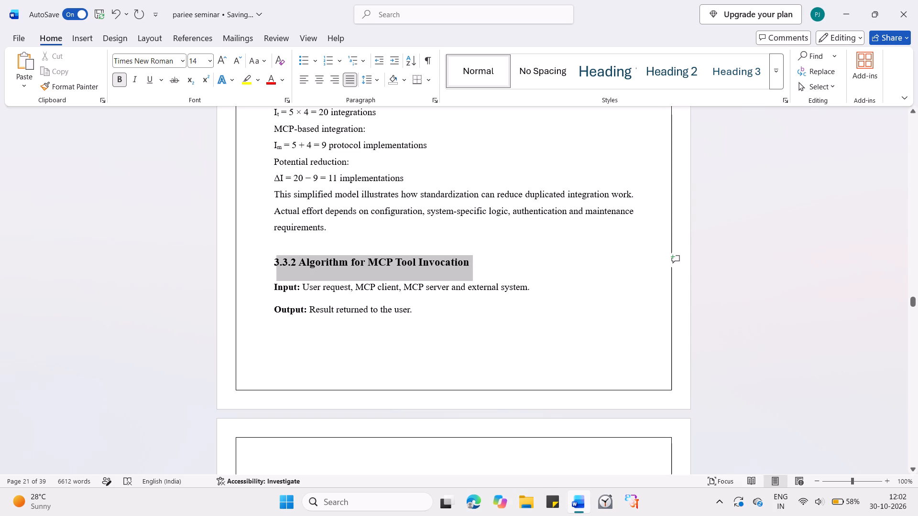
pyautogui.moveTo(276, 262); pyautogui.dragTo(273, 262)
pyautogui.click(237, 58)
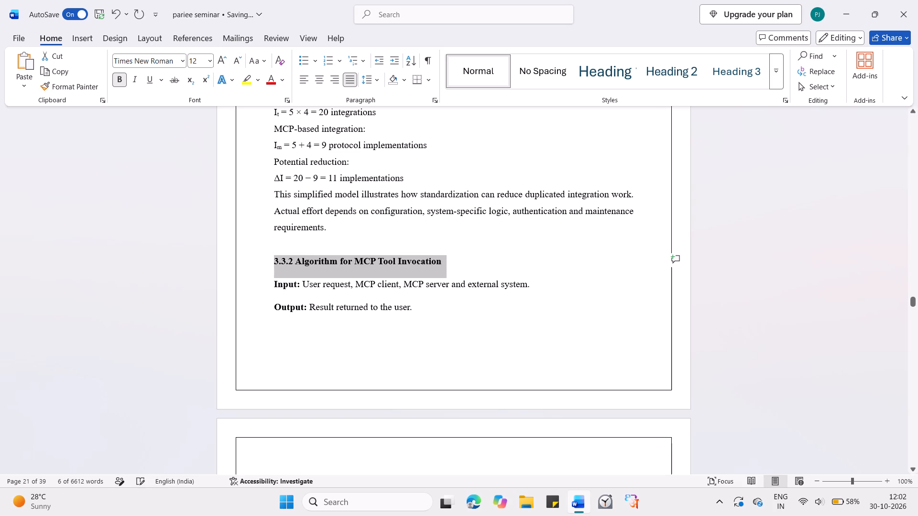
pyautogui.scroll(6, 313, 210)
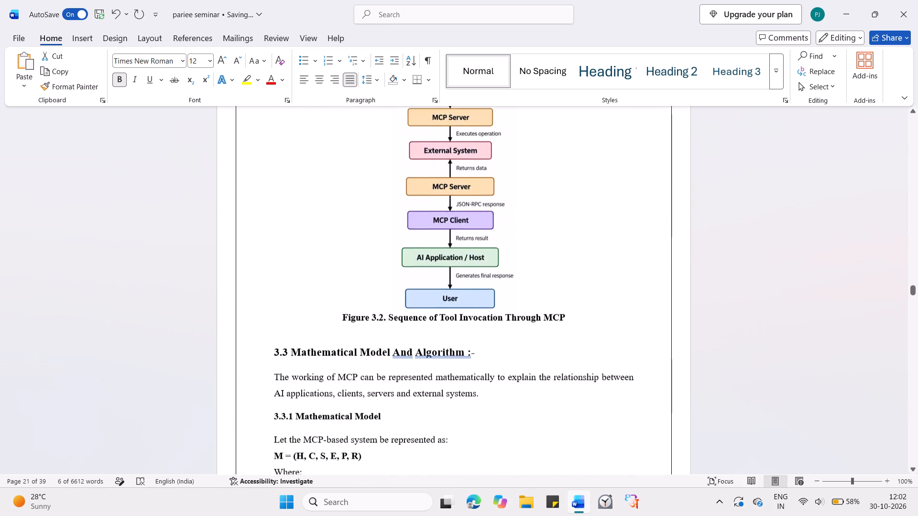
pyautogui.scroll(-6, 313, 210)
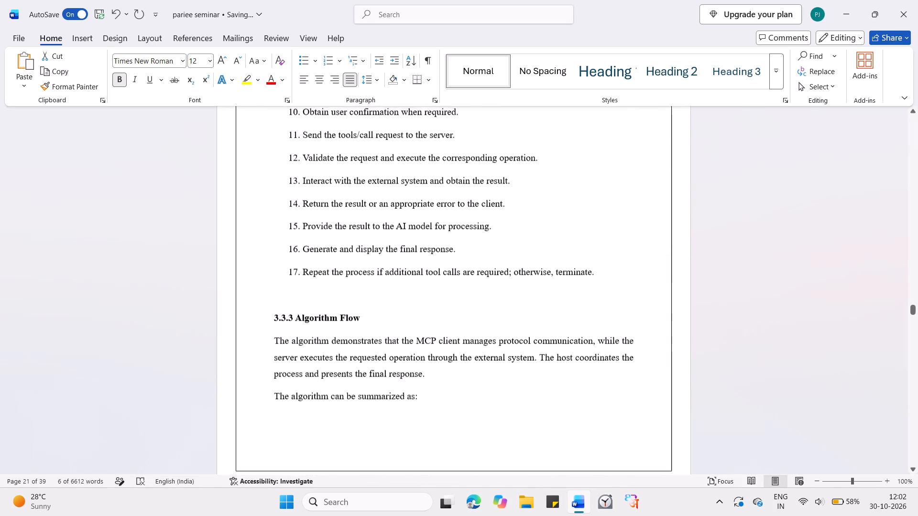
# Remove the space after the "Input:" and "Output:" paragraphs under heading 3.3.2.
pyautogui.scroll(4, 313, 210)
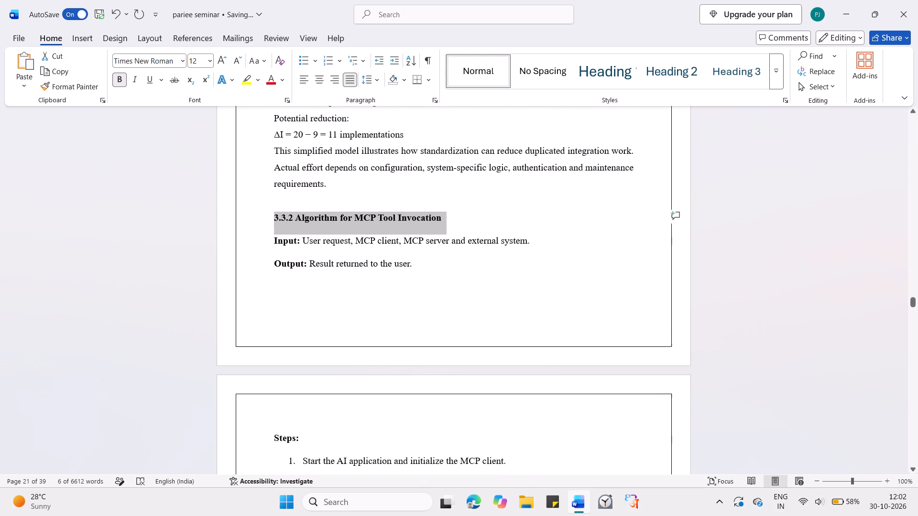
pyautogui.scroll(1, 313, 210)
pyautogui.moveTo(435, 261); pyautogui.dragTo(291, 241)
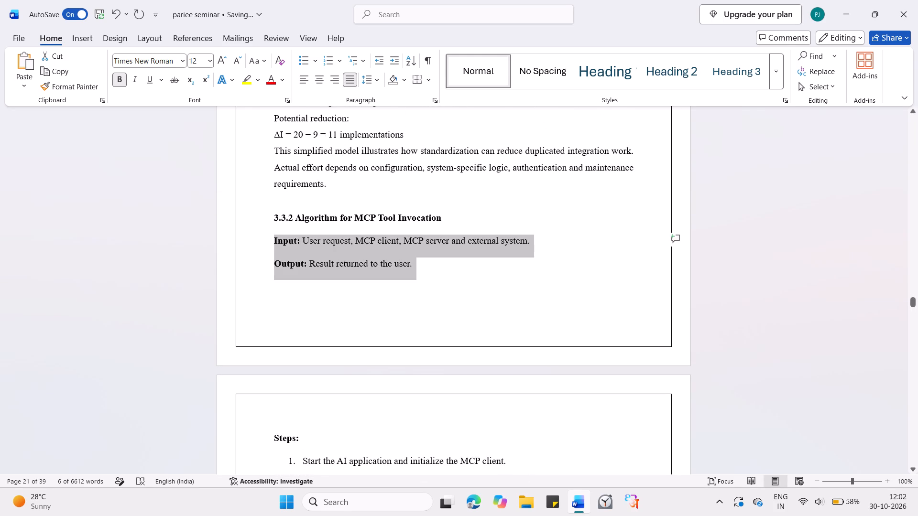
pyautogui.moveTo(291, 241); pyautogui.dragTo(286, 241)
pyautogui.click(375, 84)
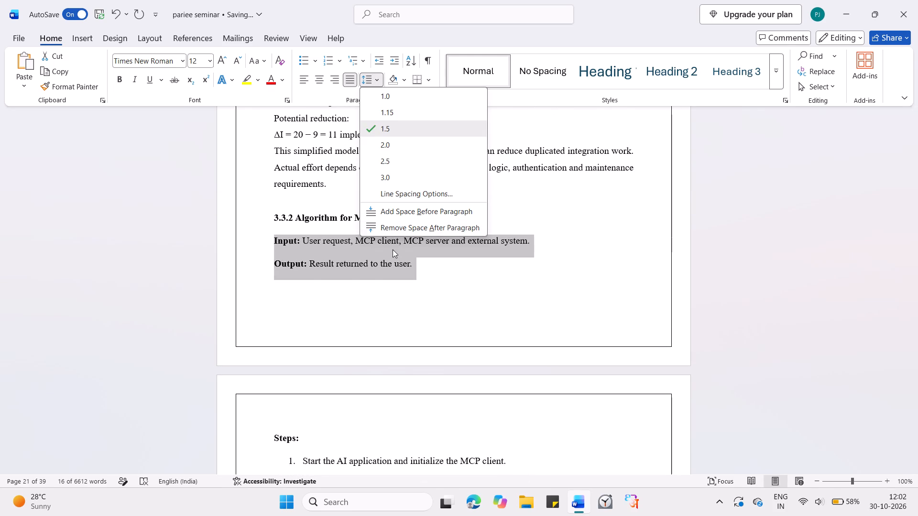
pyautogui.click(401, 221)
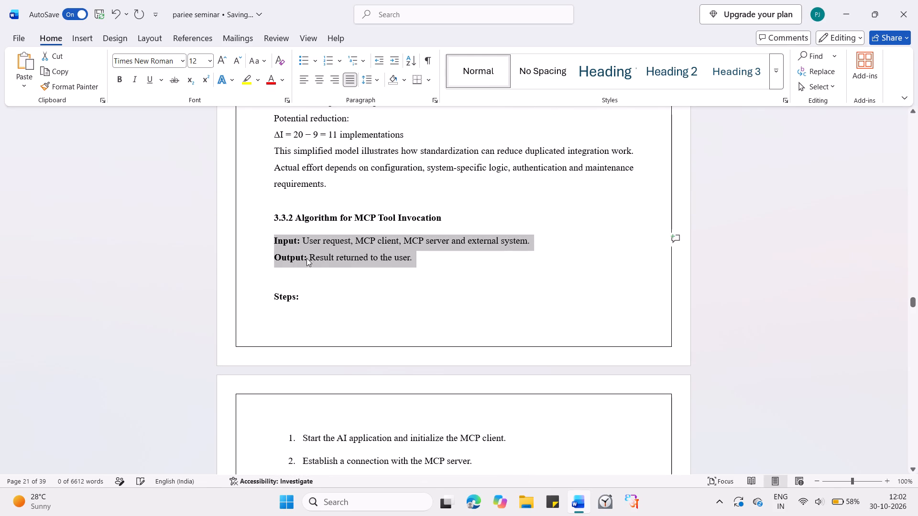
# Delete the empty line between the "Output:" paragraph and "Steps:" in section 3.3.2.
pyautogui.click(282, 279)
pyautogui.press('BackSpace')
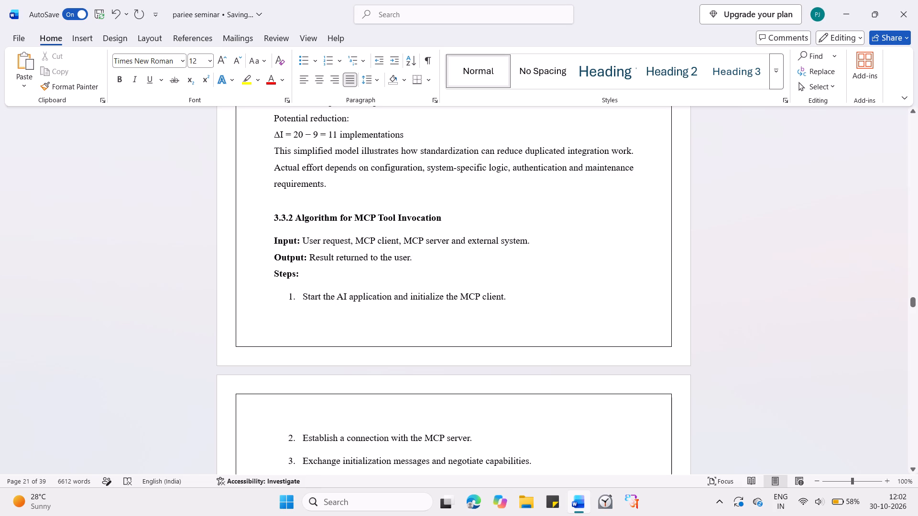
# Remove the space after all numbered algorithm steps, from item 1 through item 17.
pyautogui.scroll(-1, 368, 289)
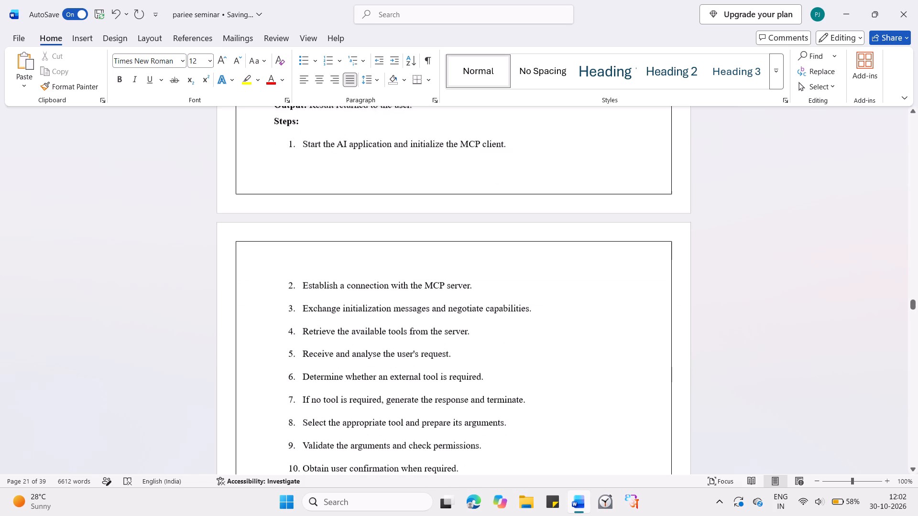
pyautogui.scroll(-1, 368, 289)
pyautogui.moveTo(288, 132); pyautogui.dragTo(410, 479)
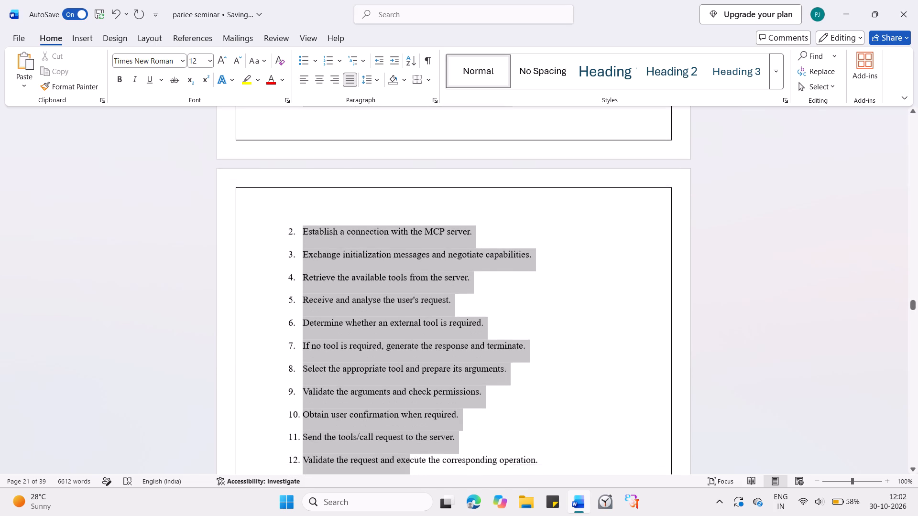
pyautogui.moveTo(410, 479); pyautogui.dragTo(494, 100)
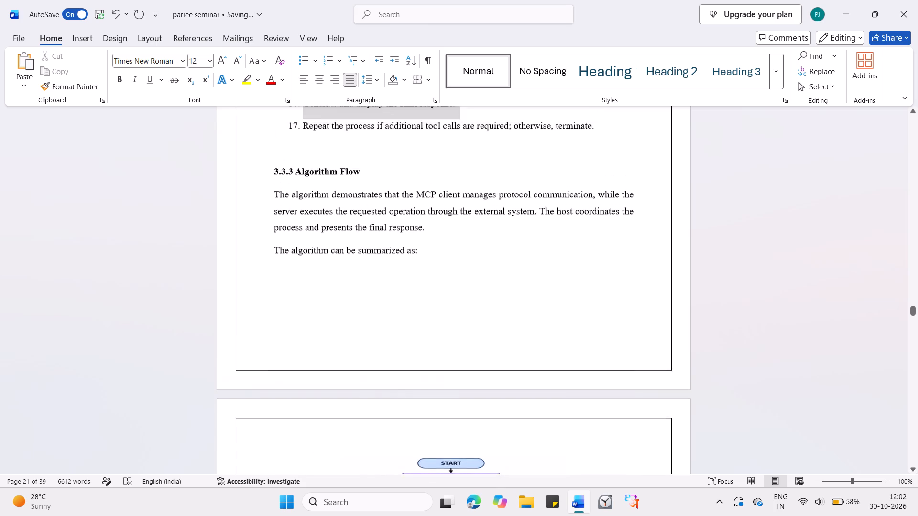
pyautogui.moveTo(494, 100); pyautogui.dragTo(588, 154)
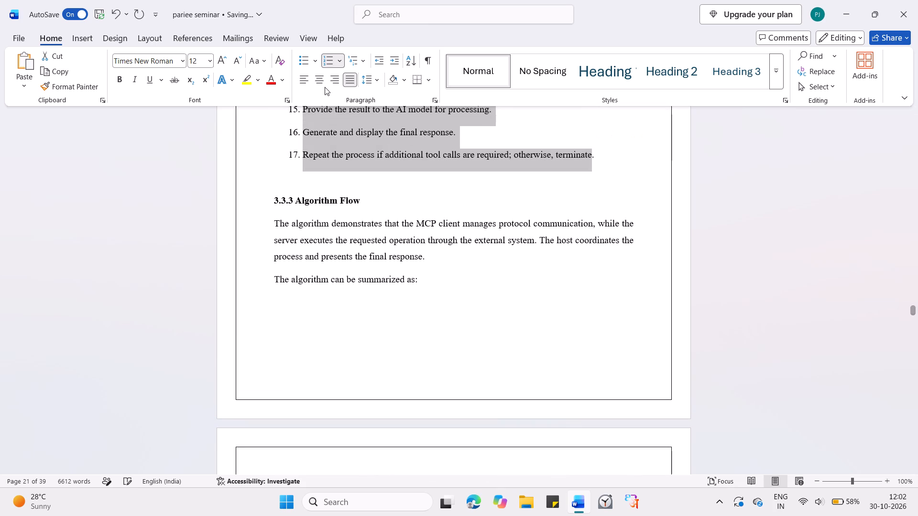
pyautogui.click(366, 84)
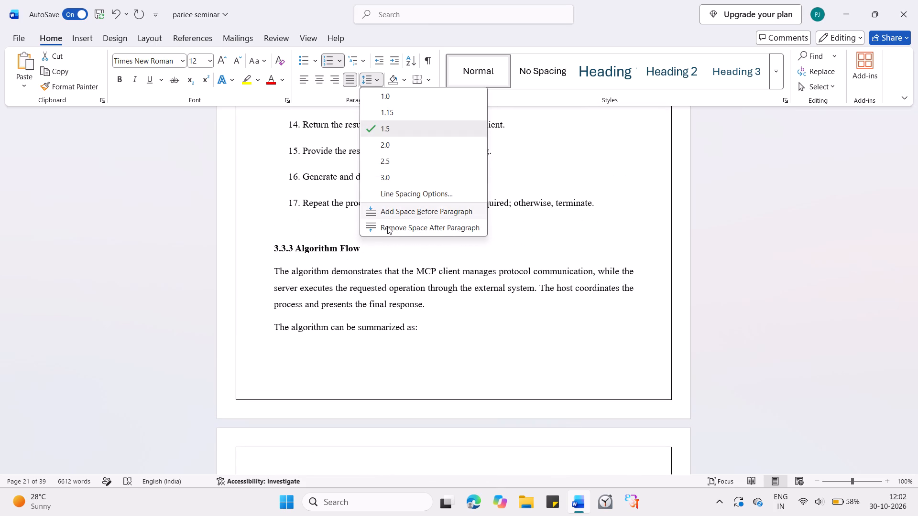
pyautogui.click(386, 226)
pyautogui.scroll(1, 386, 226)
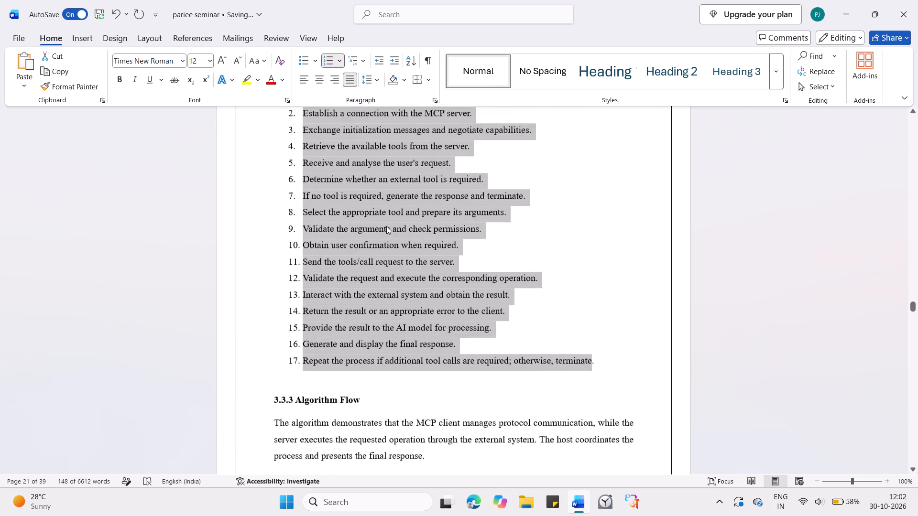
pyautogui.scroll(2, 386, 226)
pyautogui.click(558, 205)
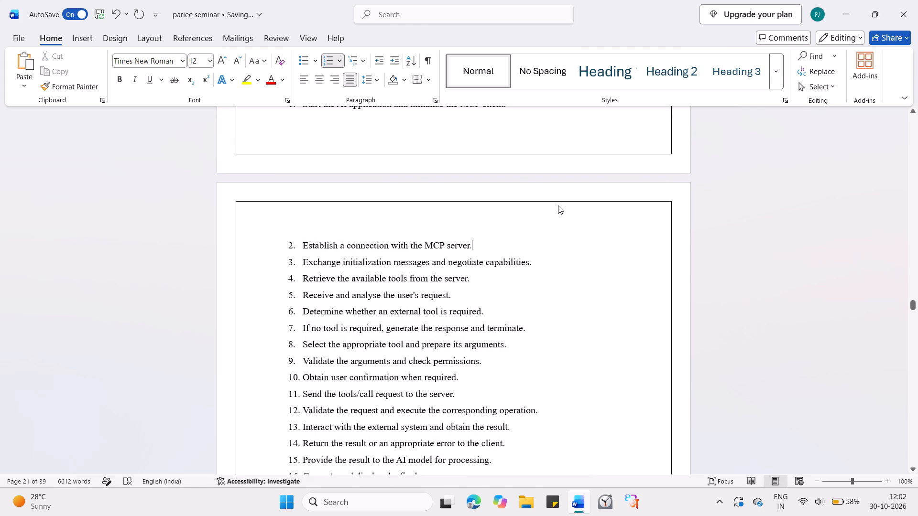
# Delete the empty line between list item 17 and the heading "3.3.3 Algorithm Flow".
pyautogui.scroll(1, 558, 205)
pyautogui.scroll(-4, 558, 205)
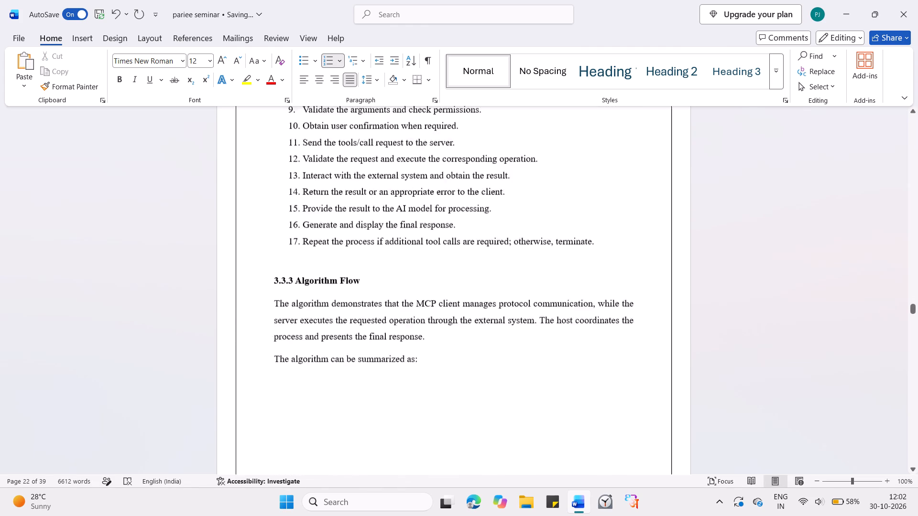
pyautogui.scroll(-1, 558, 205)
pyautogui.scroll(-1, 437, 279)
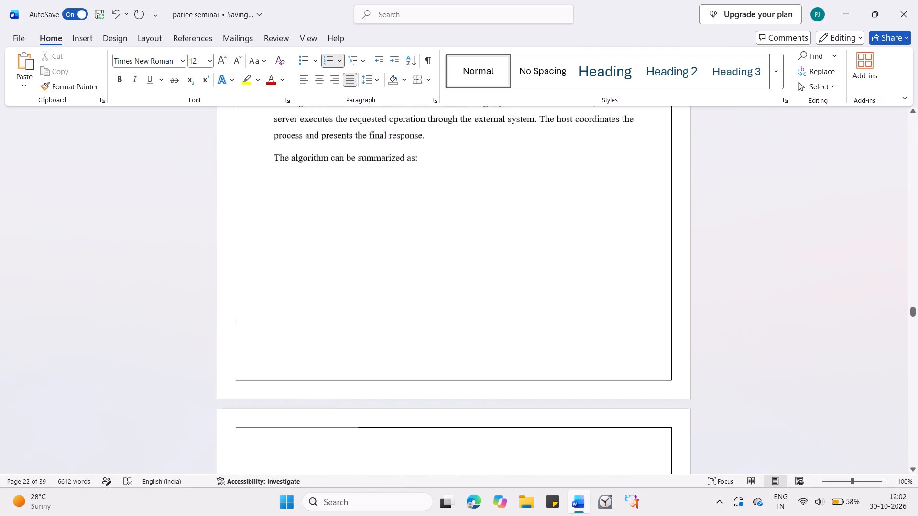
pyautogui.scroll(-1, 437, 279)
pyautogui.scroll(1, 437, 279)
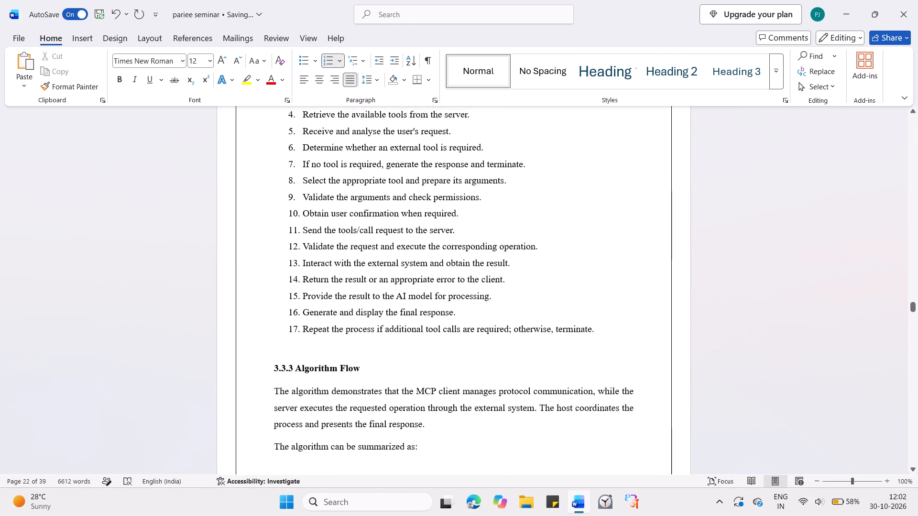
pyautogui.scroll(-1, 350, 334)
pyautogui.click(297, 314)
pyautogui.press('BackSpace')
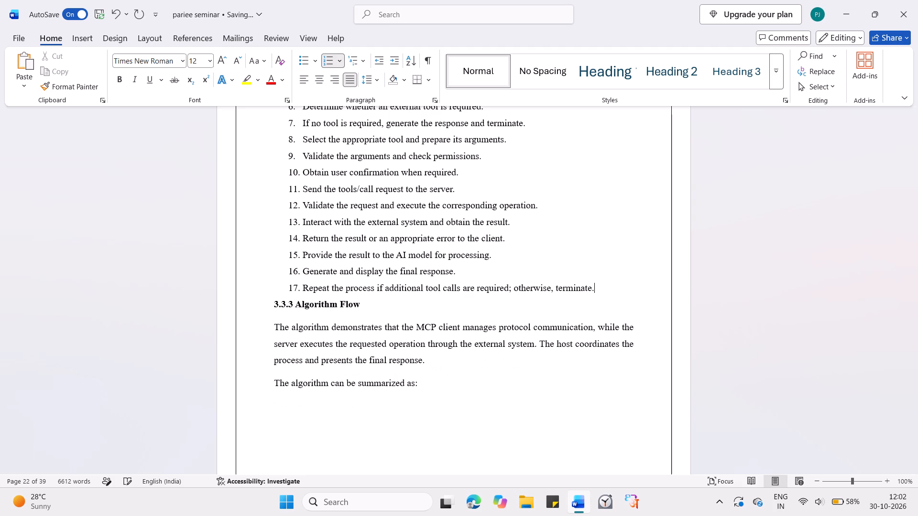
# Add space after list item 17, just above the heading "3.3.3 Algorithm Flow".
pyautogui.click(377, 84)
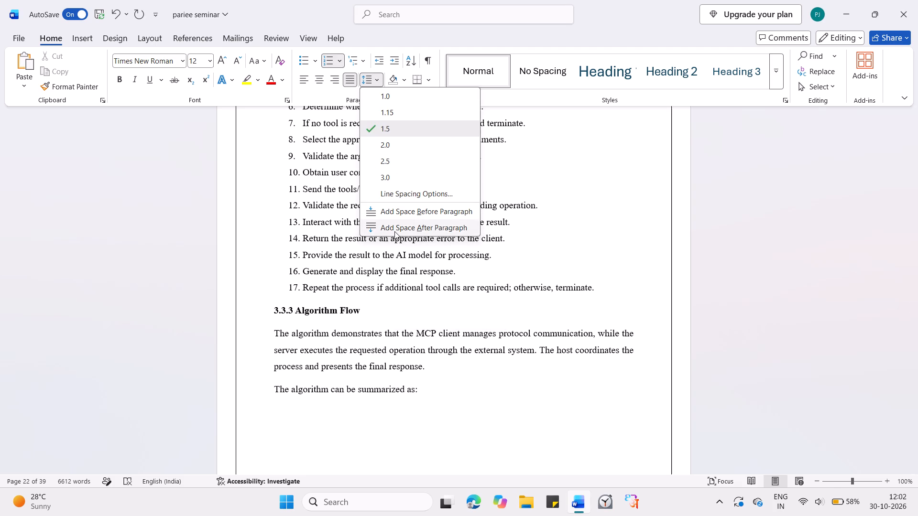
pyautogui.click(394, 231)
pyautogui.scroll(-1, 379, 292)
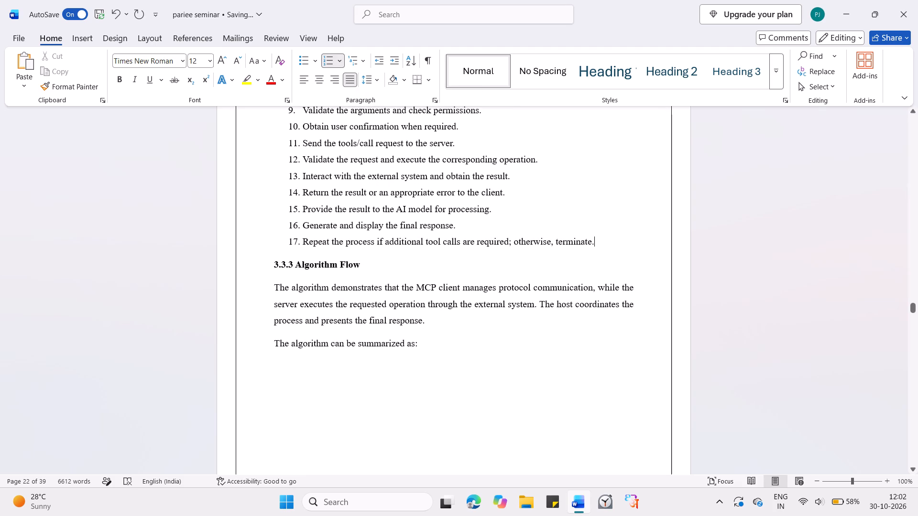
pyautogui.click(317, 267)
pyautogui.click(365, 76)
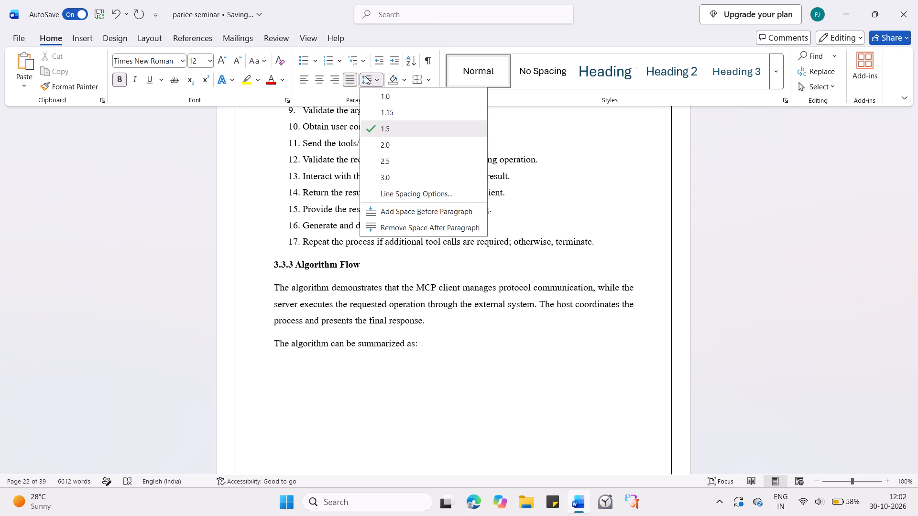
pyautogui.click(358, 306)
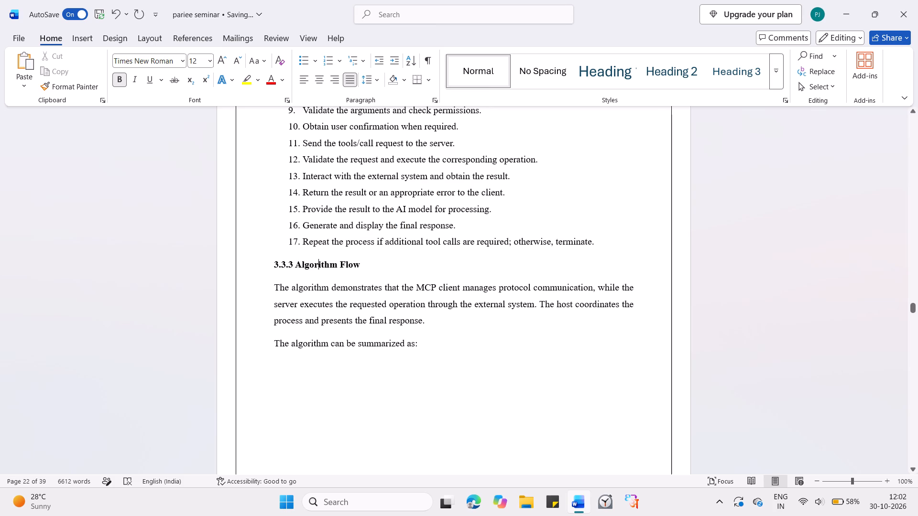
# Remove the space after the paragraph "The algorithm demonstrates that the MCP client manages protocol communication" in section 3.3.3.
pyautogui.click(373, 323)
pyautogui.click(371, 83)
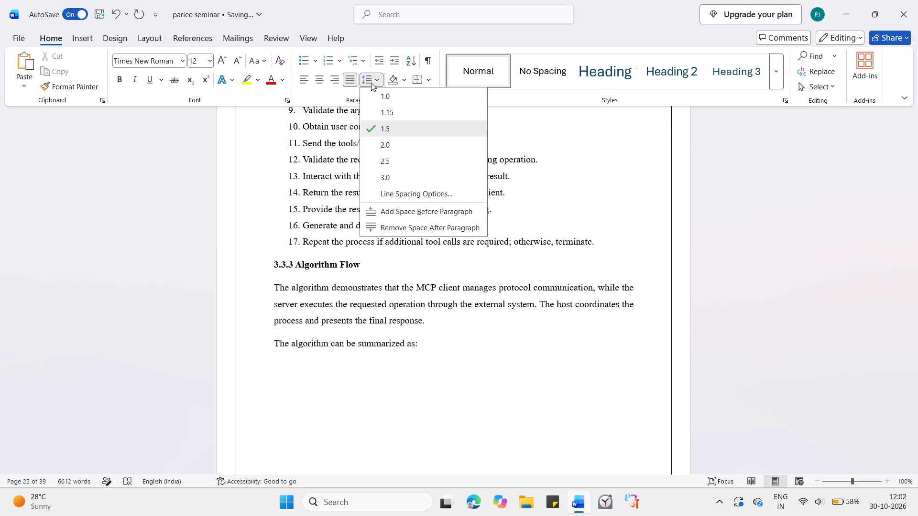
pyautogui.click(408, 225)
# Reduce the height of the Fig. 3.1 flowchart so it fits on the page below "The algorithm can be summarized as:".
pyautogui.scroll(-1, 391, 264)
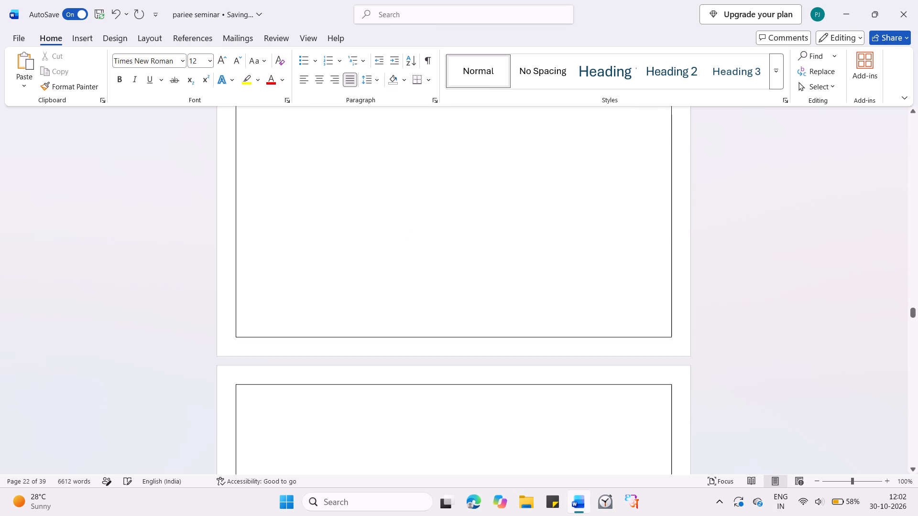
pyautogui.scroll(-2, 391, 264)
pyautogui.click(469, 268)
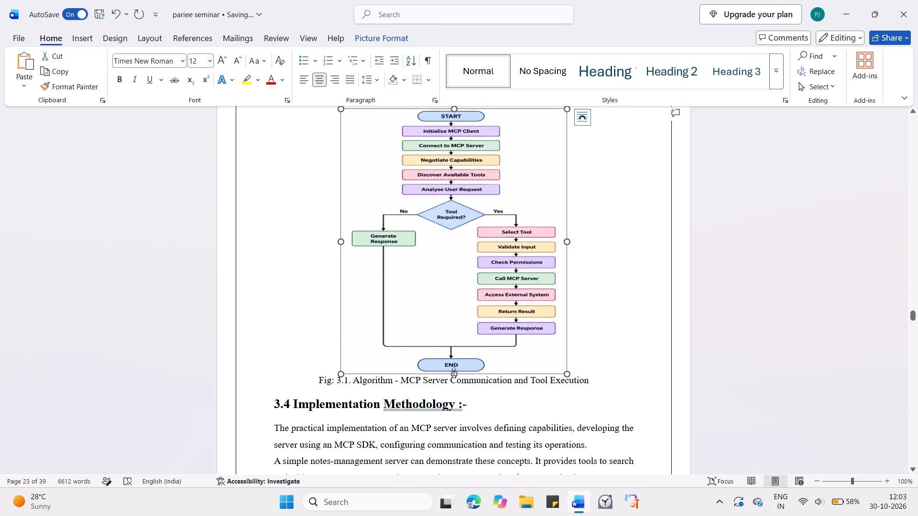
pyautogui.moveTo(454, 373); pyautogui.dragTo(478, 321)
pyautogui.moveTo(455, 333); pyautogui.dragTo(494, 261)
# Remove the space before the paragraph holding the Fig. 3.1 flowchart.
pyautogui.scroll(1, 494, 261)
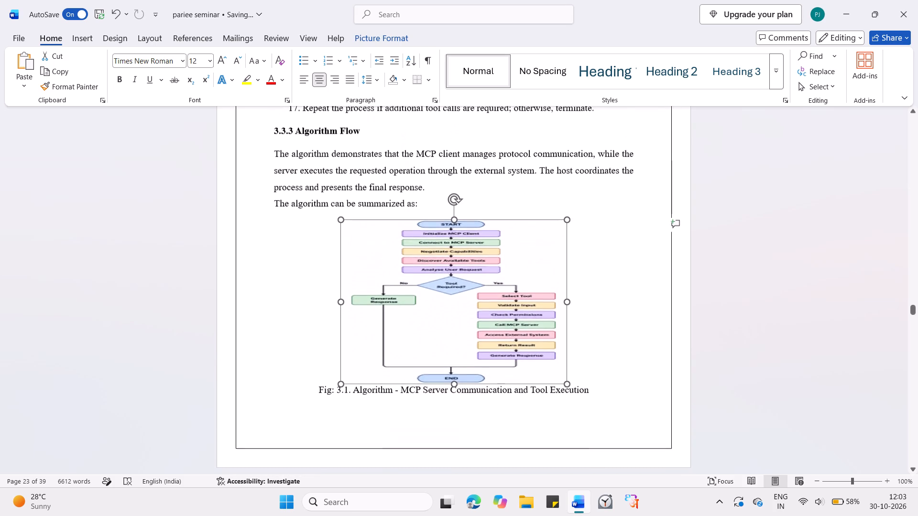
pyautogui.scroll(1, 494, 261)
pyautogui.click(368, 81)
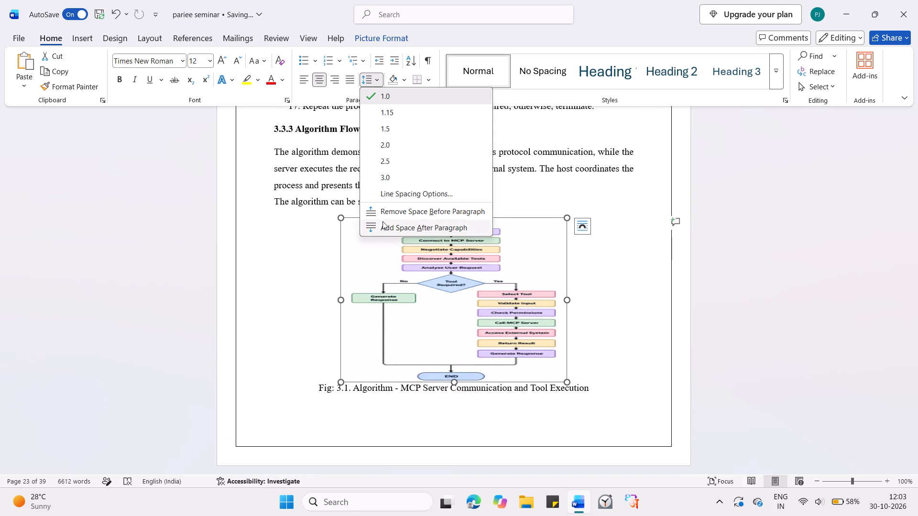
pyautogui.click(389, 214)
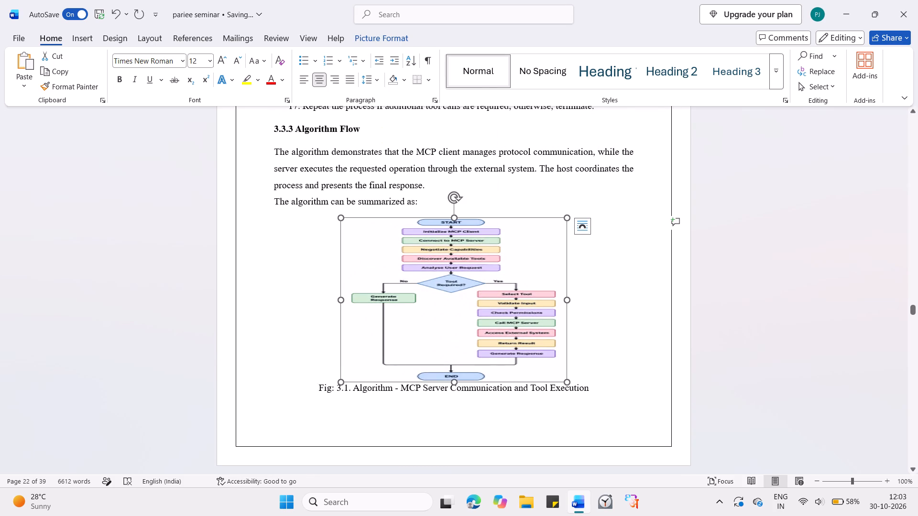
# Remove the space after the line "The algorithm can be summarized as:".
pyautogui.click(399, 203)
pyautogui.click(369, 82)
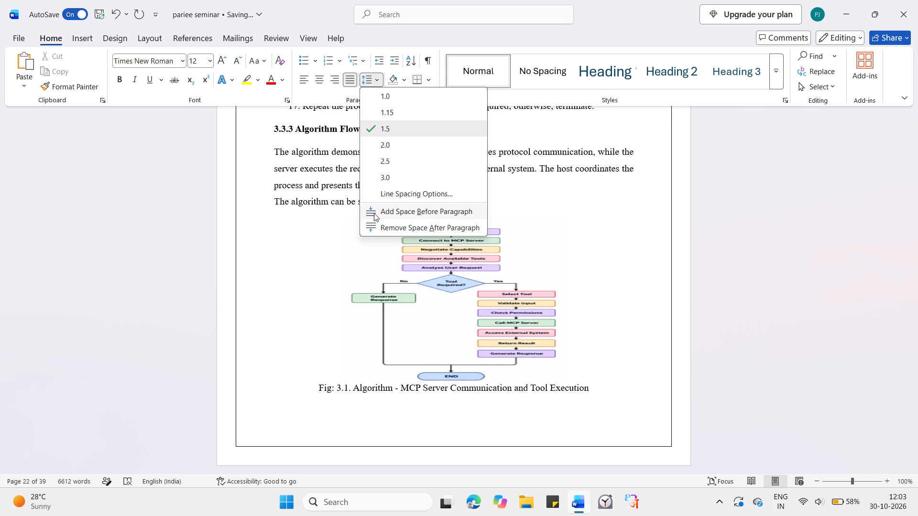
pyautogui.click(372, 221)
# Stretch the Fig. 3.1 flowchart slightly taller, keeping the figure and its caption on the same page.
pyautogui.scroll(-1, 372, 221)
pyautogui.click(441, 231)
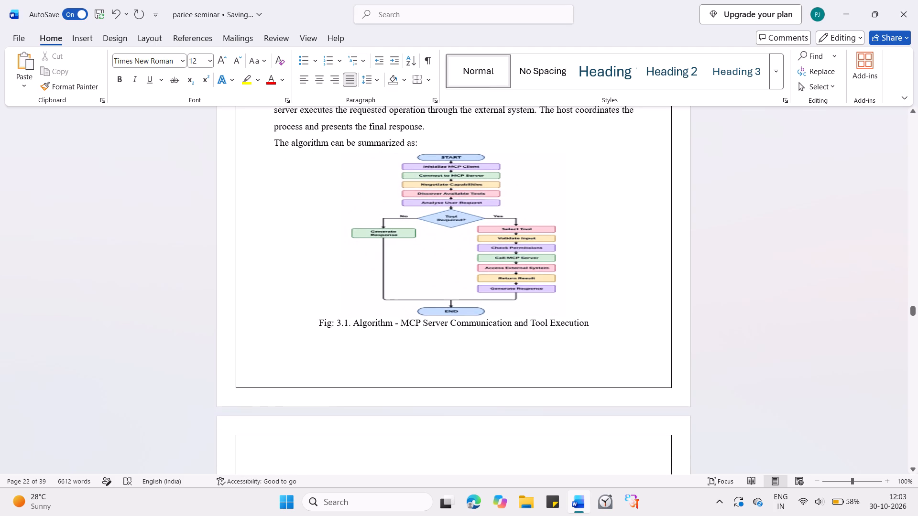
pyautogui.moveTo(456, 317); pyautogui.dragTo(457, 327)
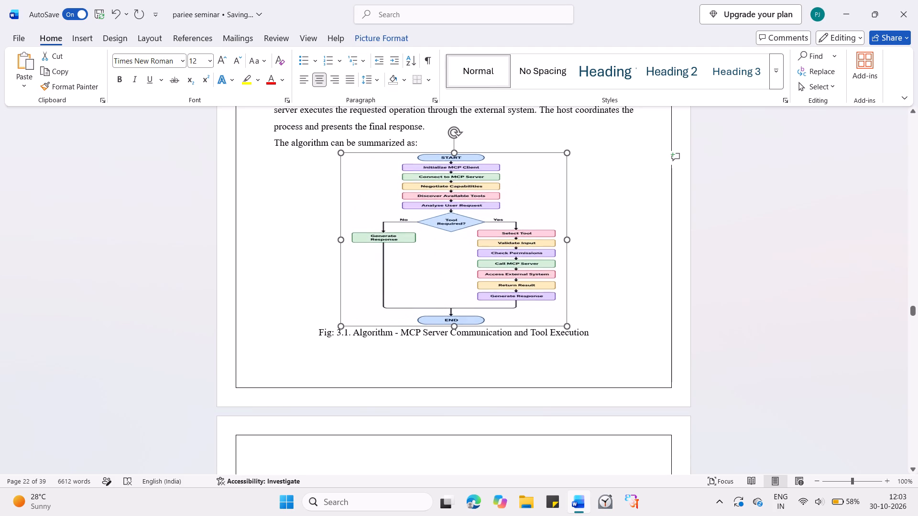
pyautogui.moveTo(457, 327); pyautogui.dragTo(460, 337)
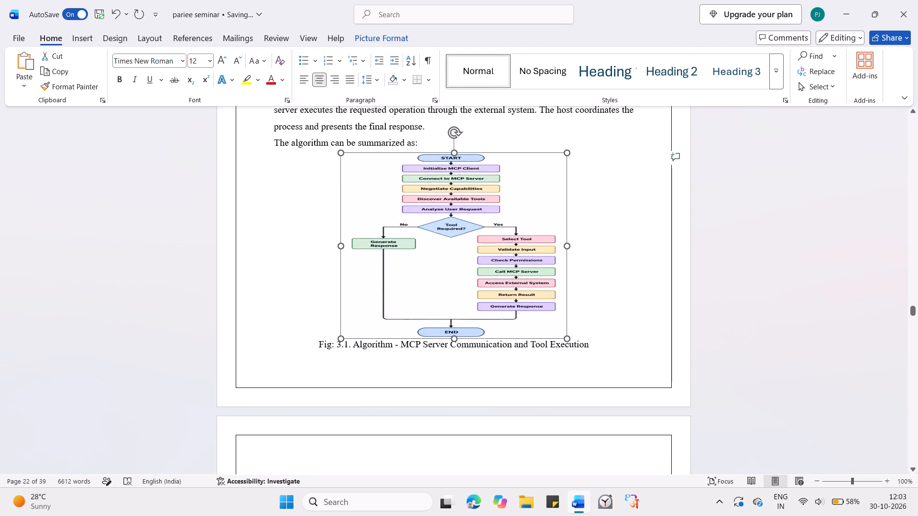
pyautogui.moveTo(460, 337); pyautogui.dragTo(460, 337)
pyautogui.click(640, 266)
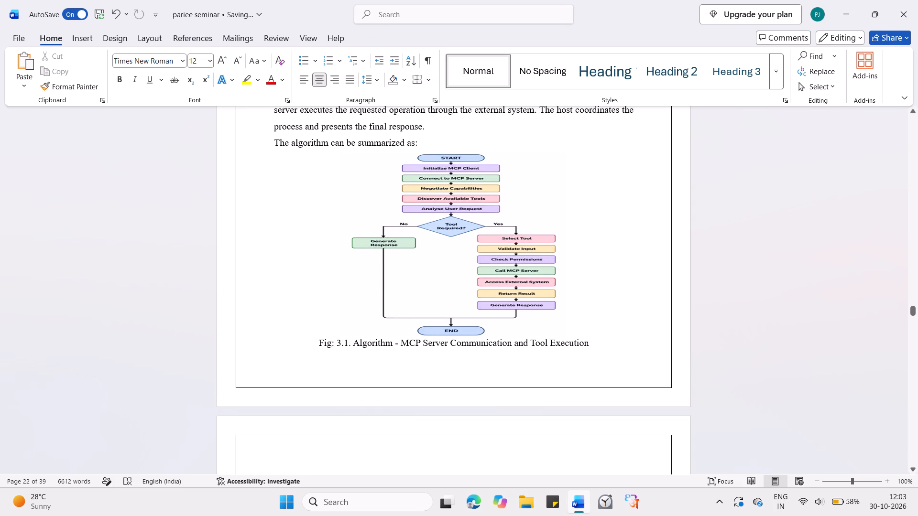
# Remove the space after the "Steps:" line in section 3.3.2 Algorithm for MCP Tool Invocation.
pyautogui.scroll(2, 640, 266)
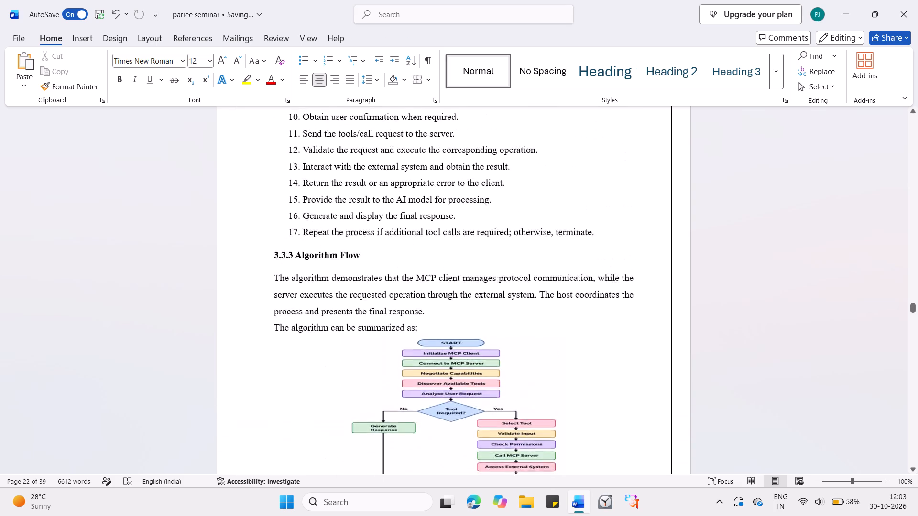
pyautogui.scroll(3, 640, 266)
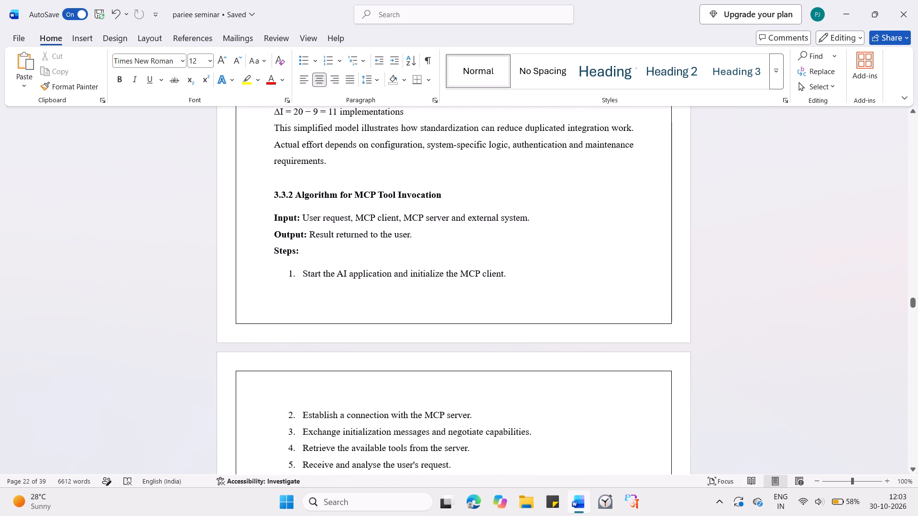
pyautogui.click(284, 255)
pyautogui.click(375, 80)
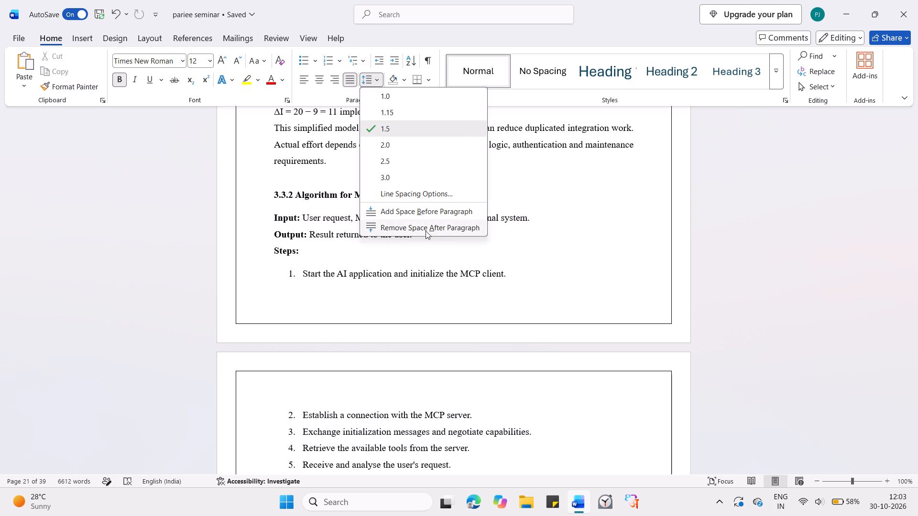
pyautogui.click(439, 231)
# Remove the space after the paragraph "For example, consider five AI applications and four external systems.".
pyautogui.scroll(1, 439, 231)
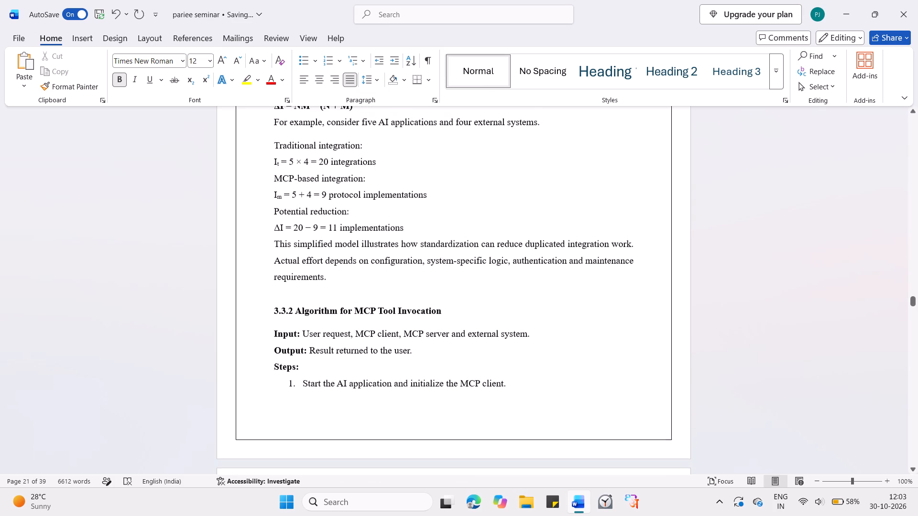
pyautogui.scroll(1, 439, 231)
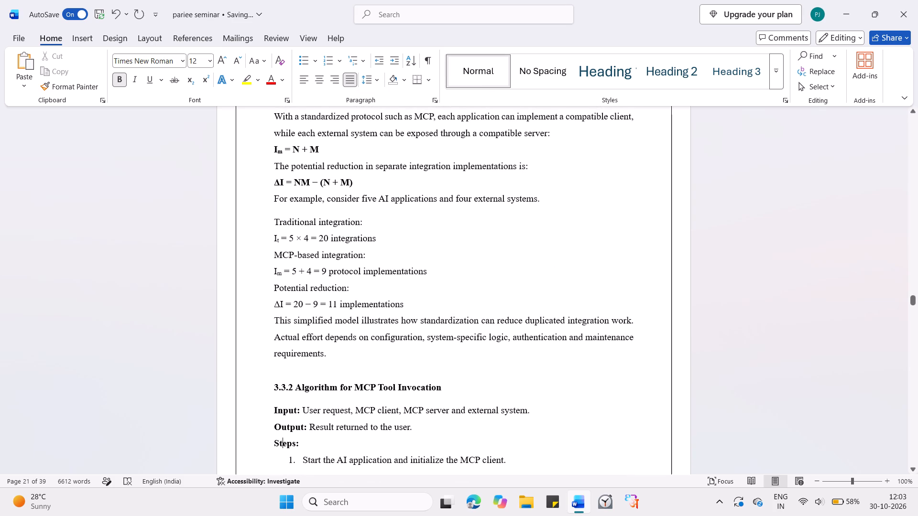
pyautogui.click(367, 199)
pyautogui.click(372, 78)
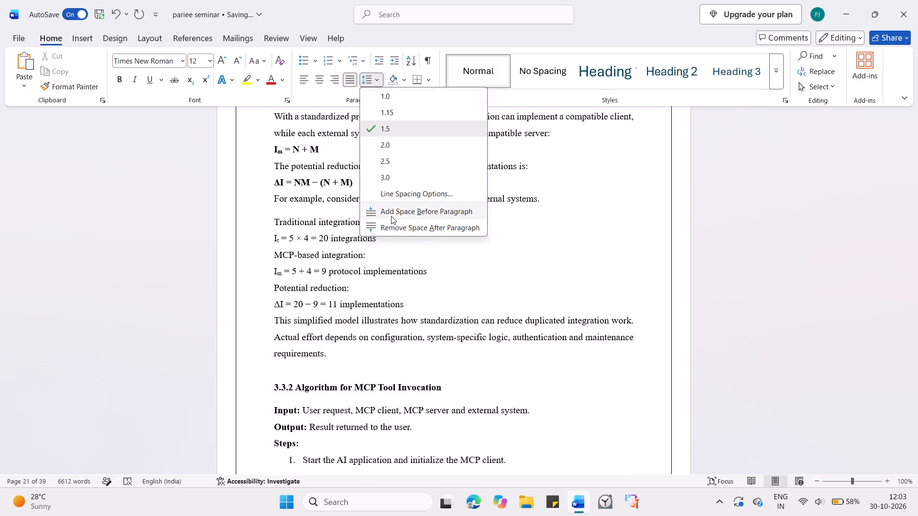
pyautogui.click(402, 224)
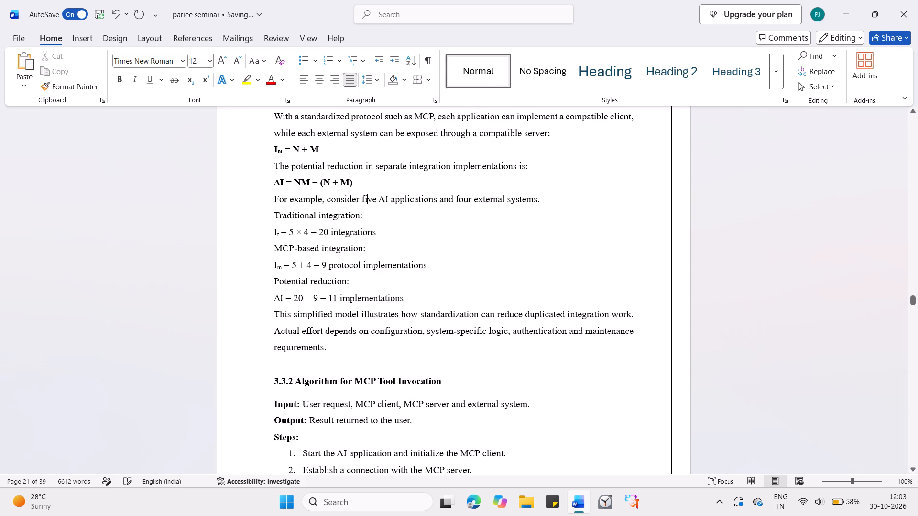
# Remove the space after the paragraph beginning "The request travels from the host to the external system", above "Let:".
pyautogui.scroll(3, 384, 238)
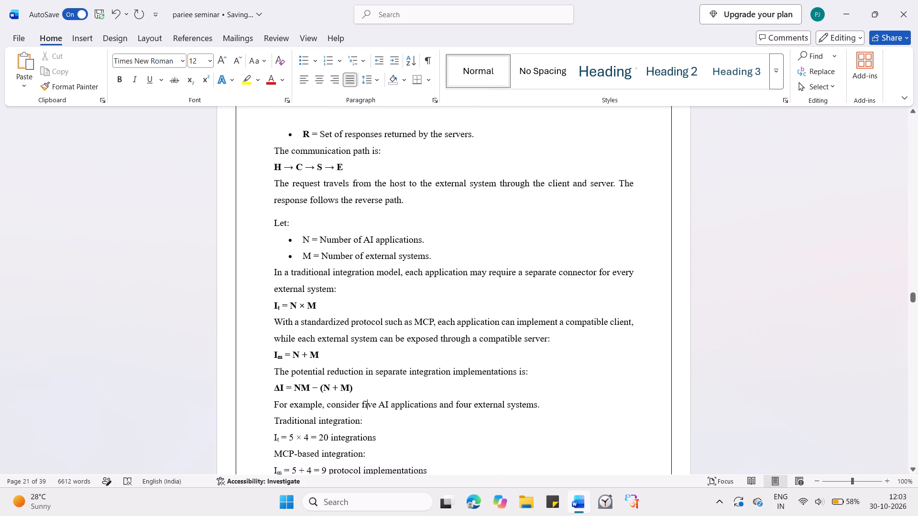
pyautogui.click(326, 209)
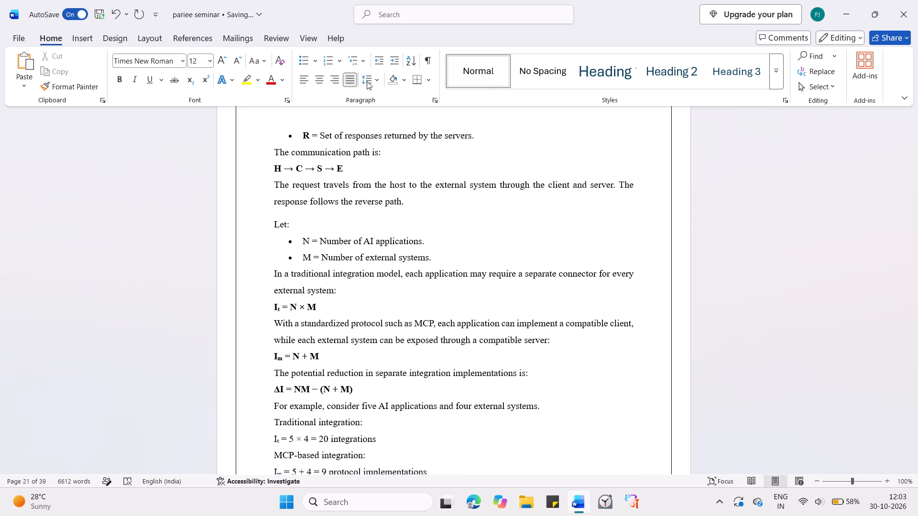
pyautogui.click(367, 81)
pyautogui.click(405, 228)
# Remove the space after the "Where:" line in section 3.3.1 Mathematical Model.
pyautogui.scroll(1, 405, 228)
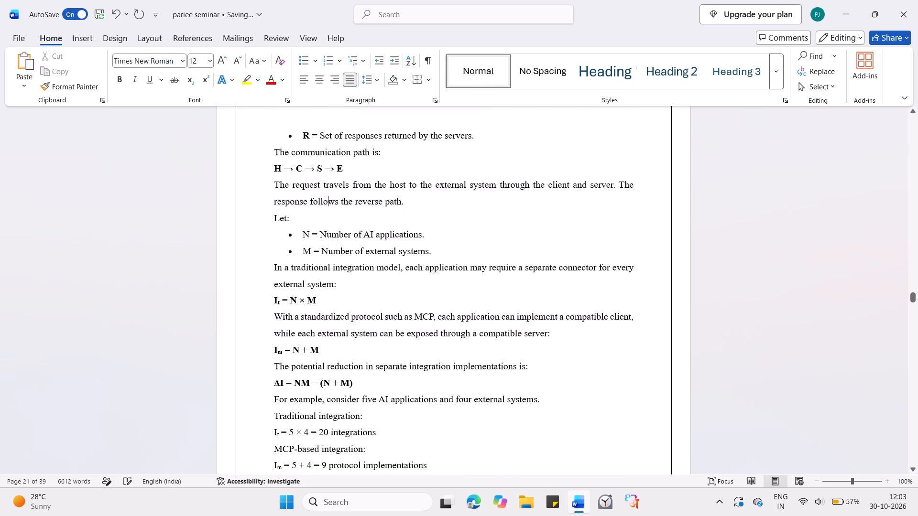
pyautogui.scroll(3, 405, 228)
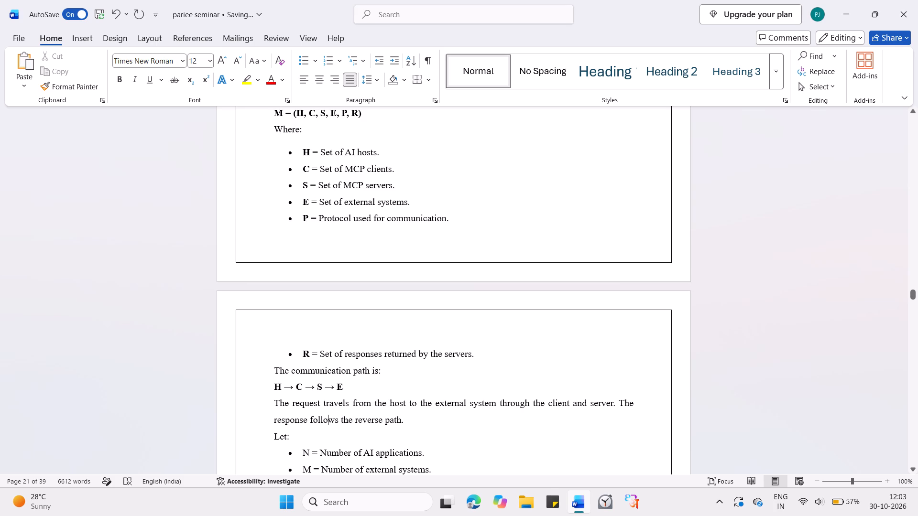
pyautogui.click(291, 130)
pyautogui.click(369, 83)
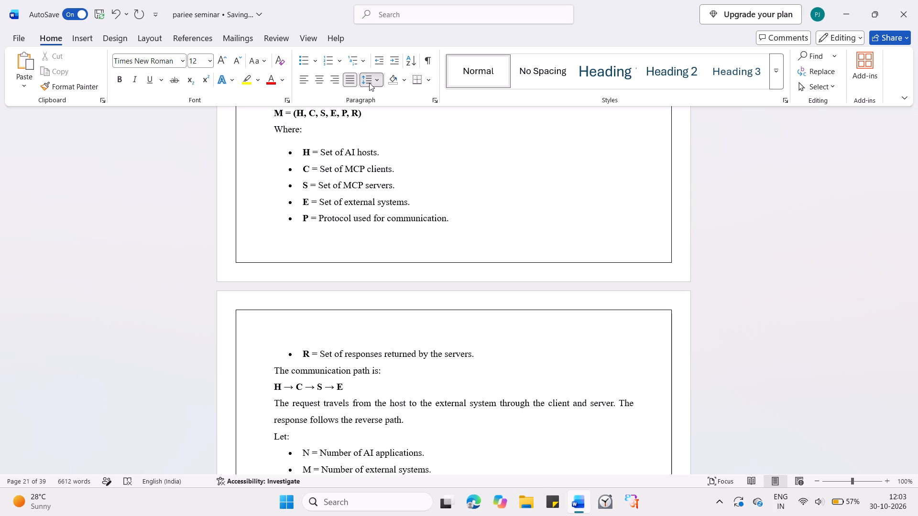
pyautogui.click(379, 226)
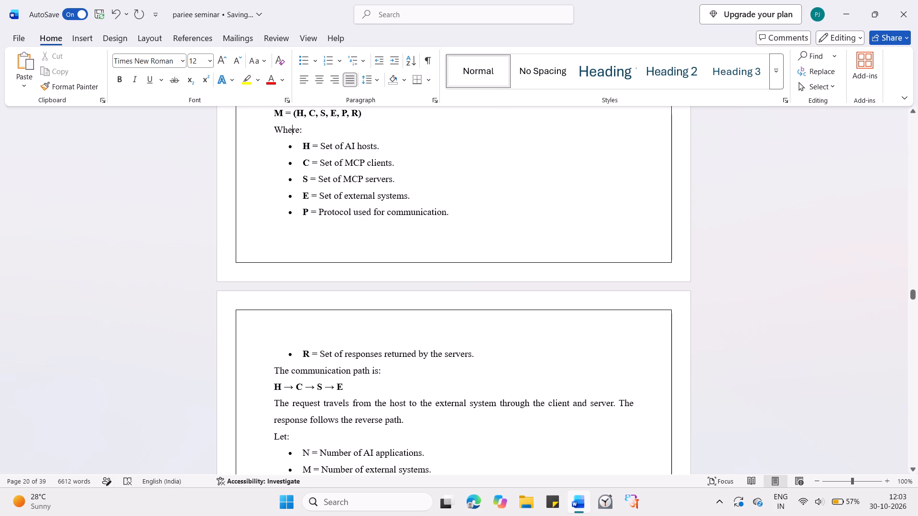
# Stretch the Fig. 3.1 flowchart a little taller to use the free room on its page, keeping its caption below it.
pyautogui.scroll(2, 379, 226)
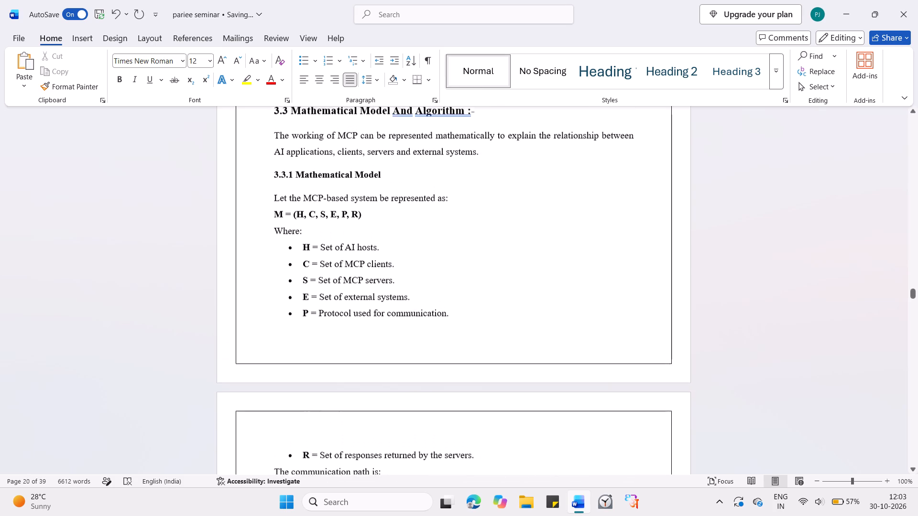
pyautogui.scroll(1, 379, 226)
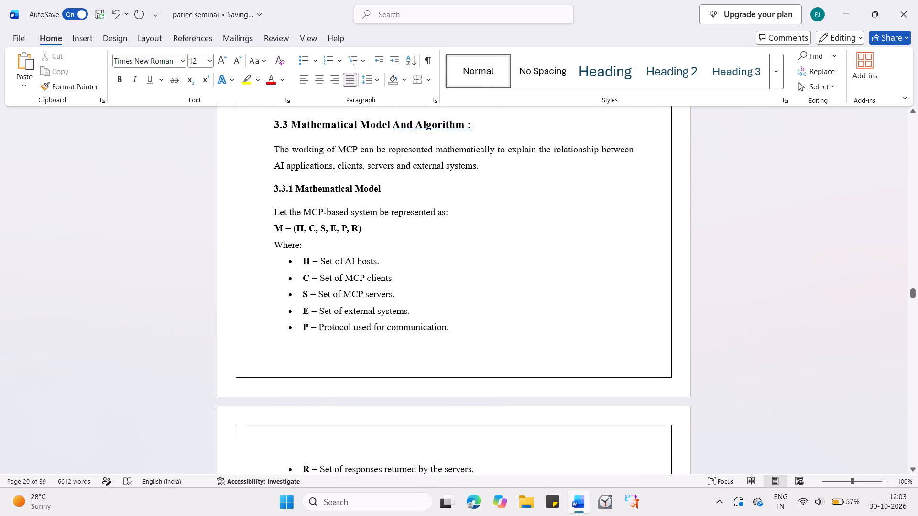
pyautogui.scroll(-5, 379, 226)
pyautogui.scroll(1, 379, 226)
pyautogui.scroll(-3, 379, 226)
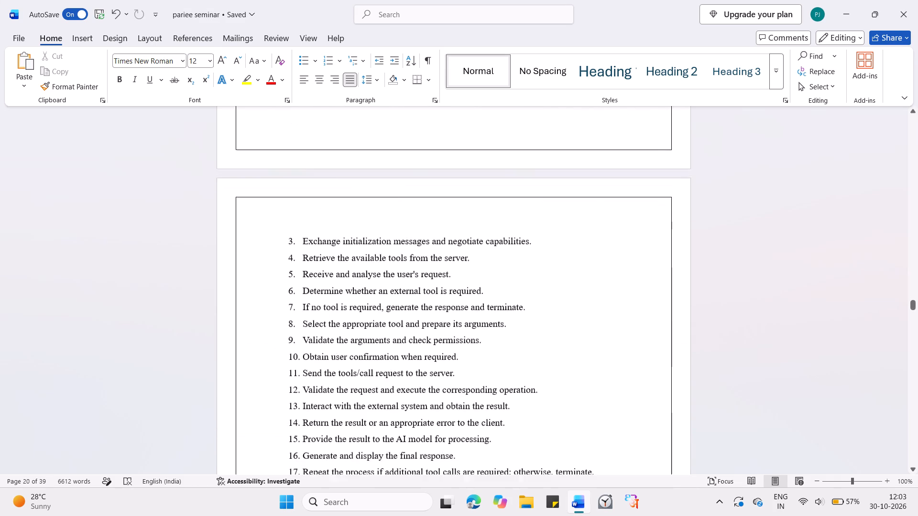
pyautogui.scroll(-4, 379, 226)
pyautogui.scroll(1, 455, 222)
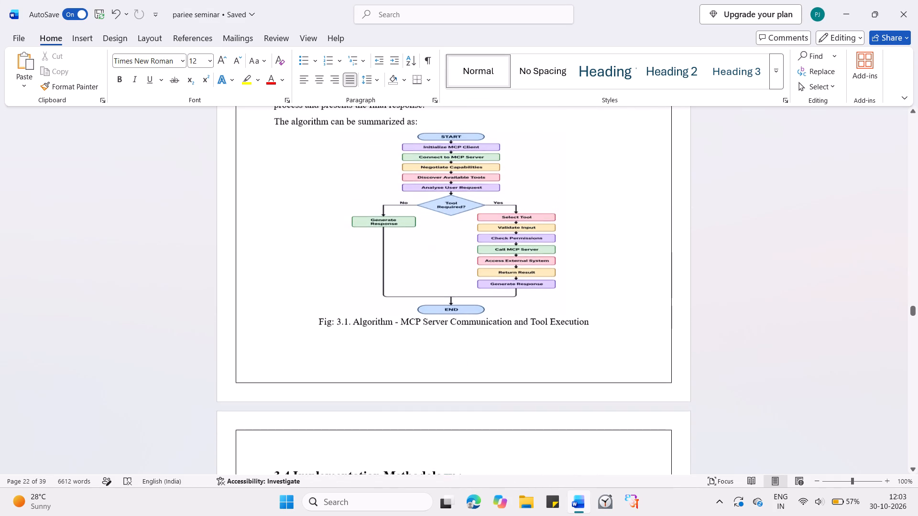
pyautogui.click(468, 226)
pyautogui.moveTo(453, 316); pyautogui.dragTo(454, 326)
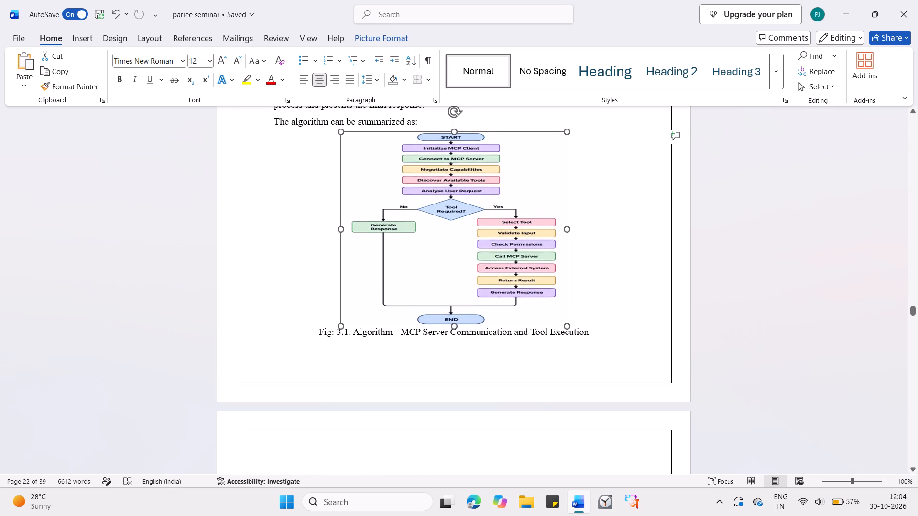
pyautogui.moveTo(454, 326); pyautogui.dragTo(454, 333)
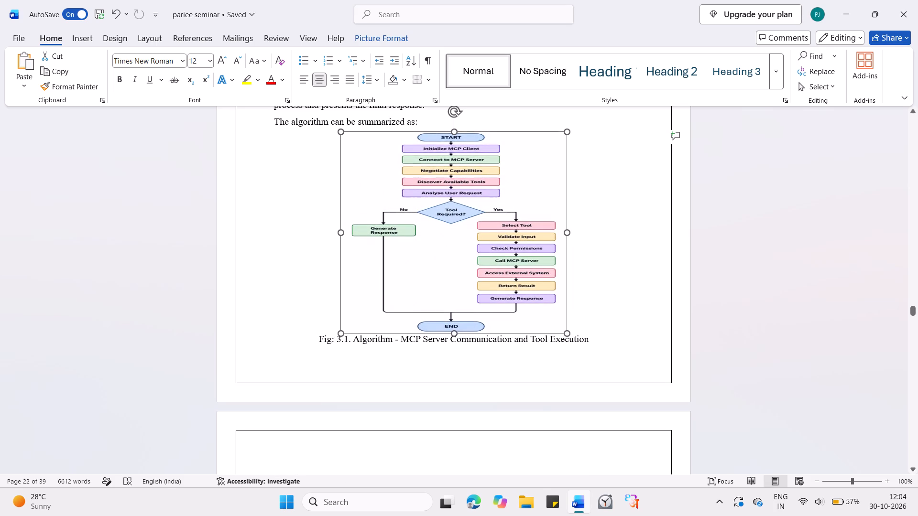
pyautogui.moveTo(454, 333); pyautogui.dragTo(455, 333)
pyautogui.click(624, 289)
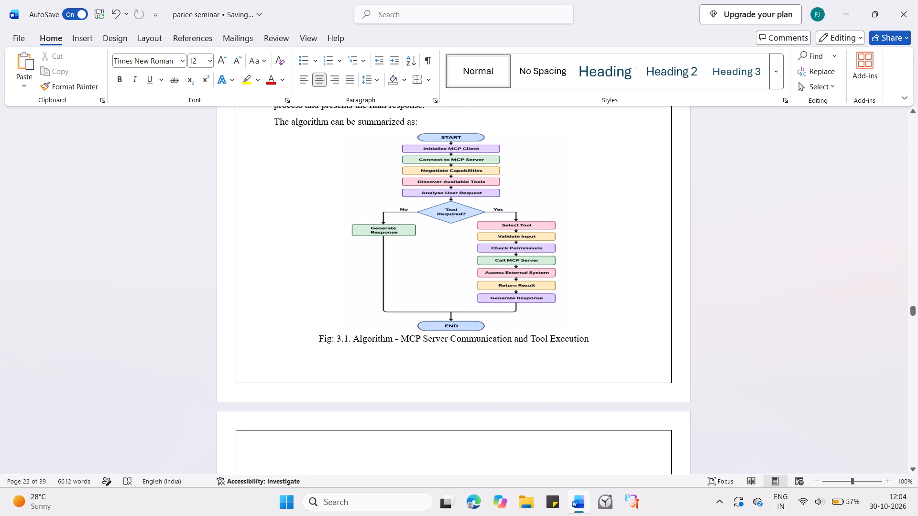
pyautogui.click(514, 287)
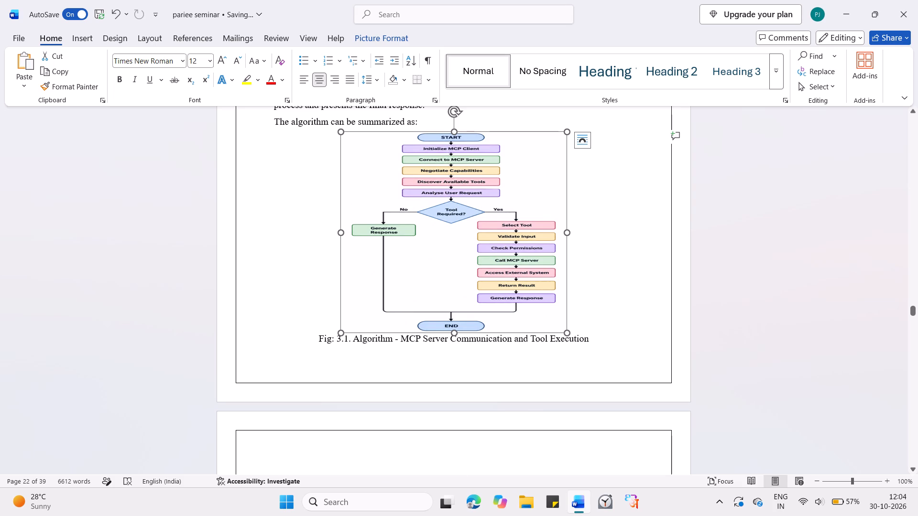
# Delete the empty line above the heading "3.4 Implementation Methodology".
pyautogui.scroll(-1, 437, 302)
pyautogui.click(383, 305)
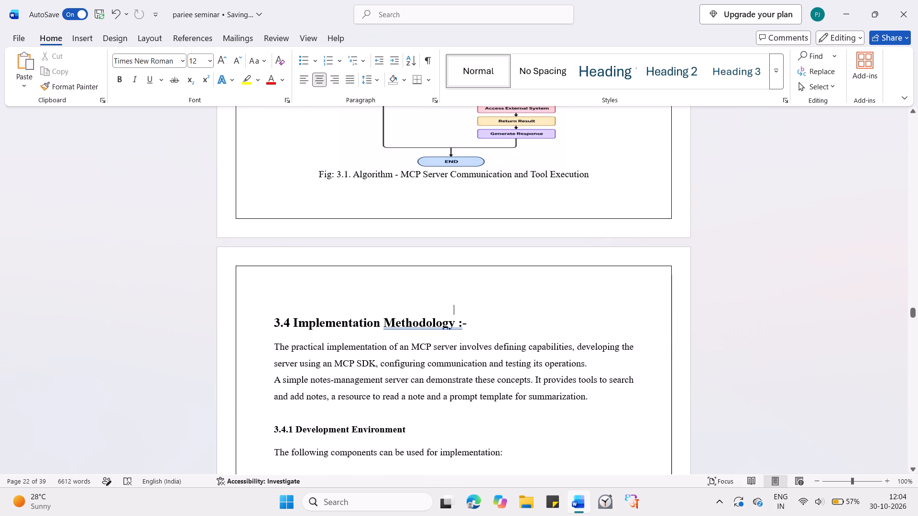
pyautogui.press('BackSpace')
pyautogui.press('BackSpace')
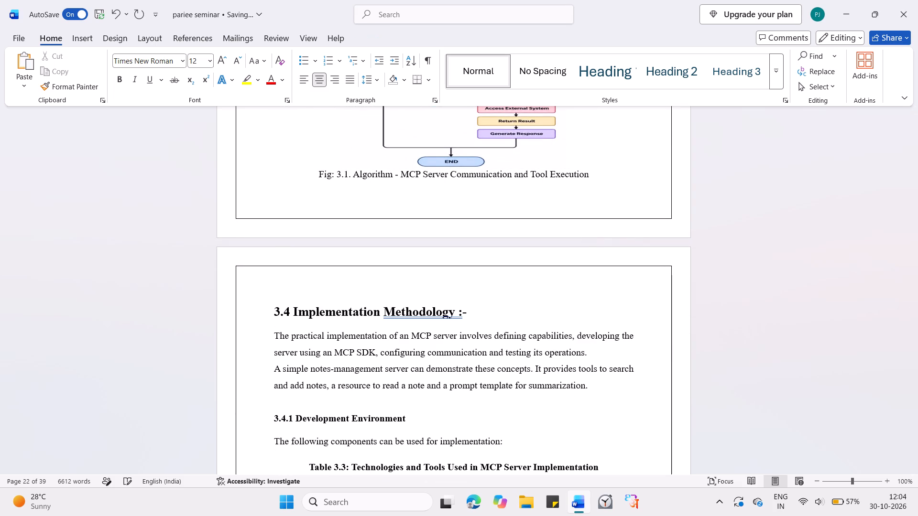
# Delete the sentence "The host coordinates the process and presents the final response." from section 3.3.3 Algorithm Flow.
pyautogui.scroll(1, 436, 300)
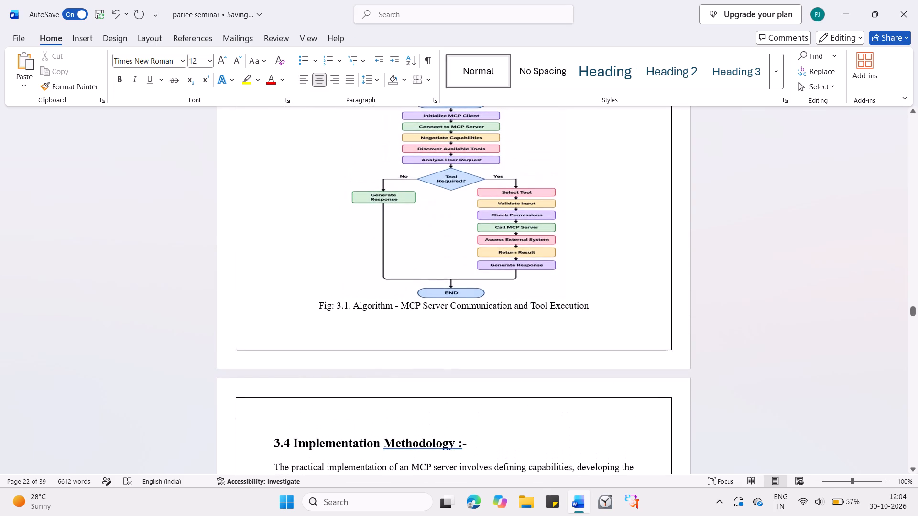
pyautogui.click(418, 311)
pyautogui.scroll(1, 418, 311)
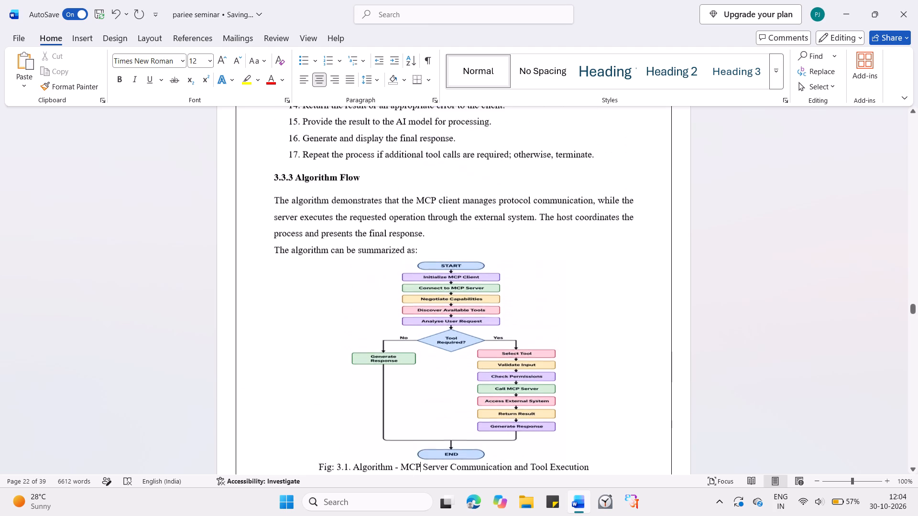
pyautogui.scroll(1, 418, 311)
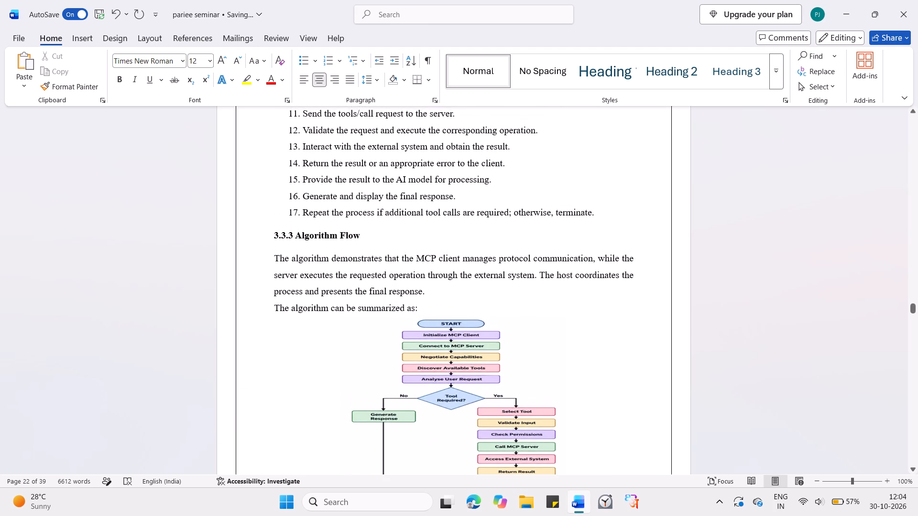
pyautogui.scroll(2, 336, 231)
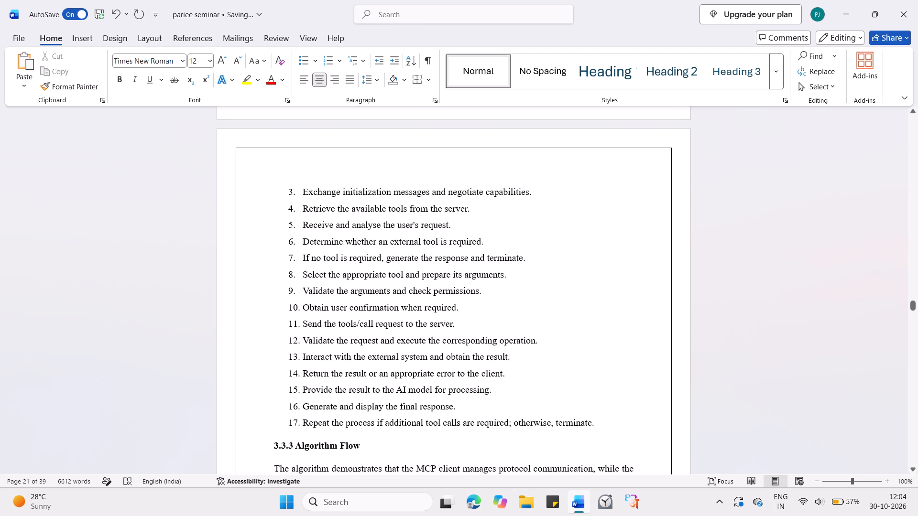
pyautogui.scroll(-1, 336, 231)
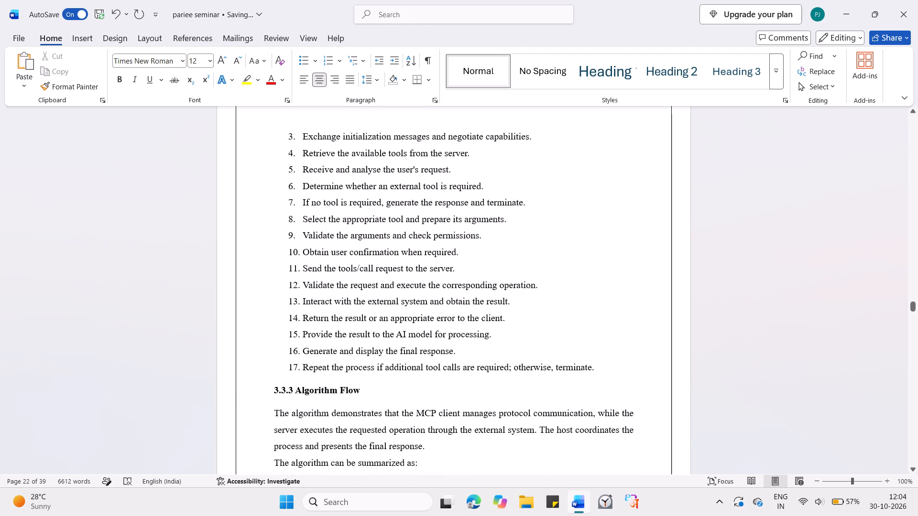
pyautogui.scroll(-1, 371, 355)
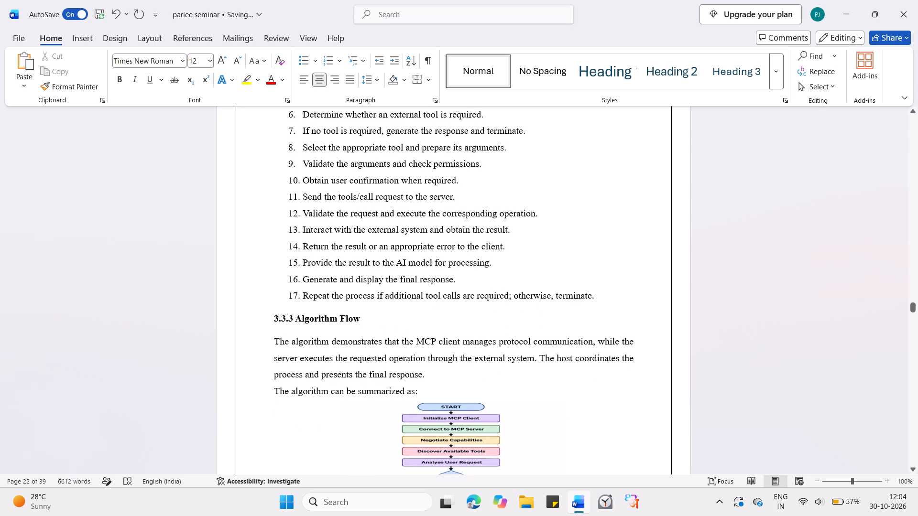
pyautogui.moveTo(536, 357); pyautogui.dragTo(456, 382)
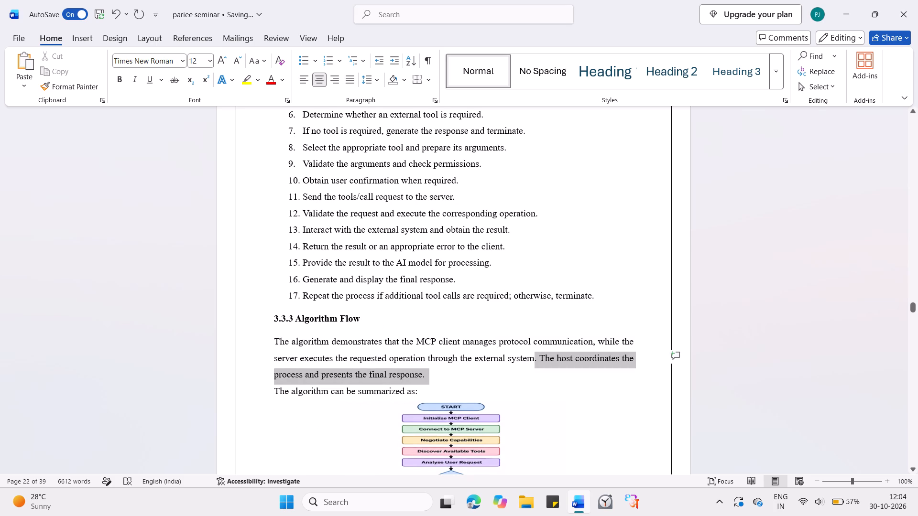
pyautogui.moveTo(456, 382); pyautogui.dragTo(538, 364)
pyautogui.click(475, 386)
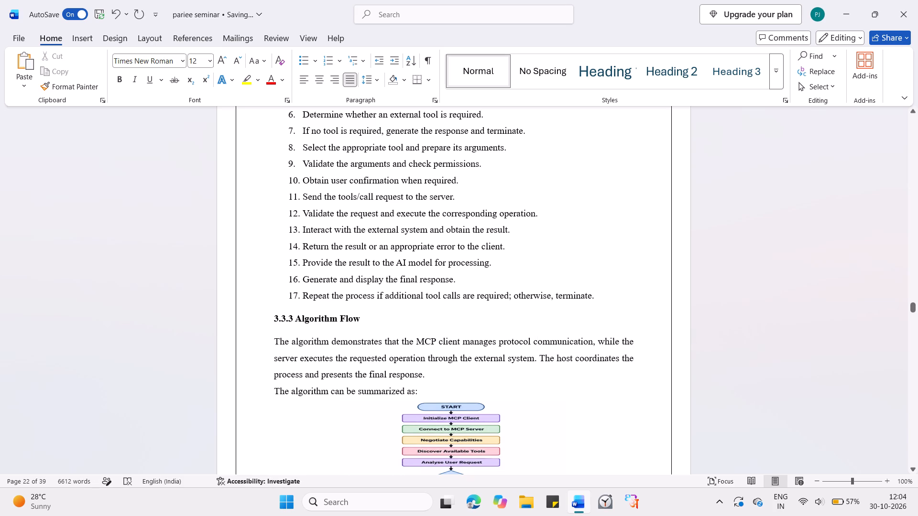
pyautogui.moveTo(537, 359); pyautogui.dragTo(544, 364)
pyautogui.moveTo(429, 376); pyautogui.dragTo(527, 346)
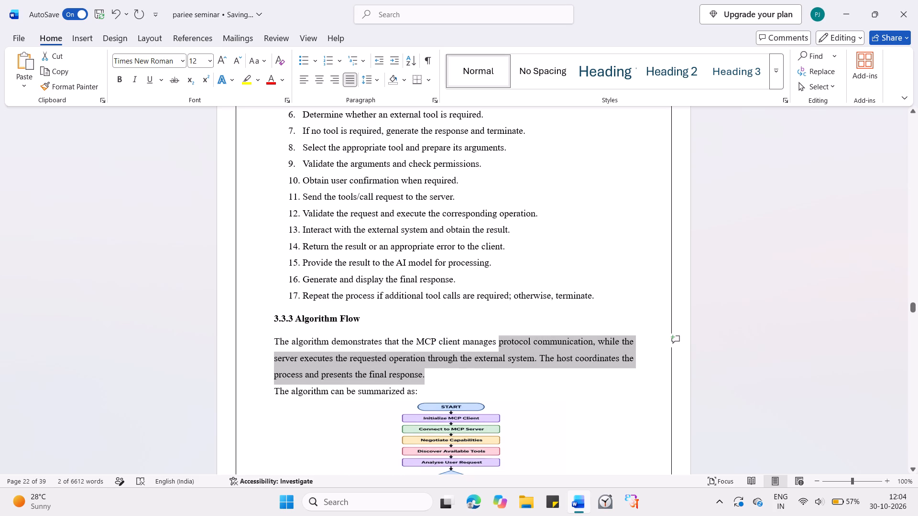
pyautogui.moveTo(527, 346); pyautogui.dragTo(543, 356)
pyautogui.press('BackSpace')
pyautogui.press('BackSpace')
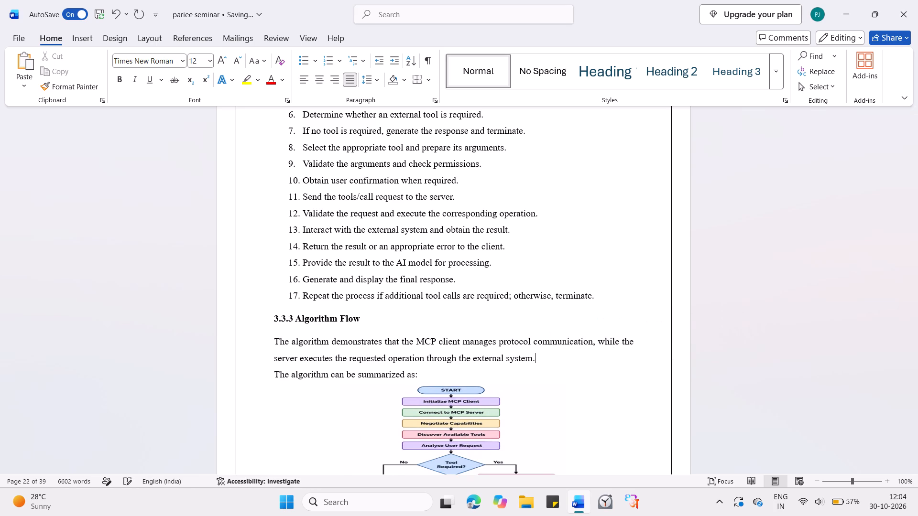
# Stretch the Fig. 3.1 flowchart vertically to about 9.6 cm high, keeping its width and its caption on the same page.
pyautogui.scroll(-2, 543, 356)
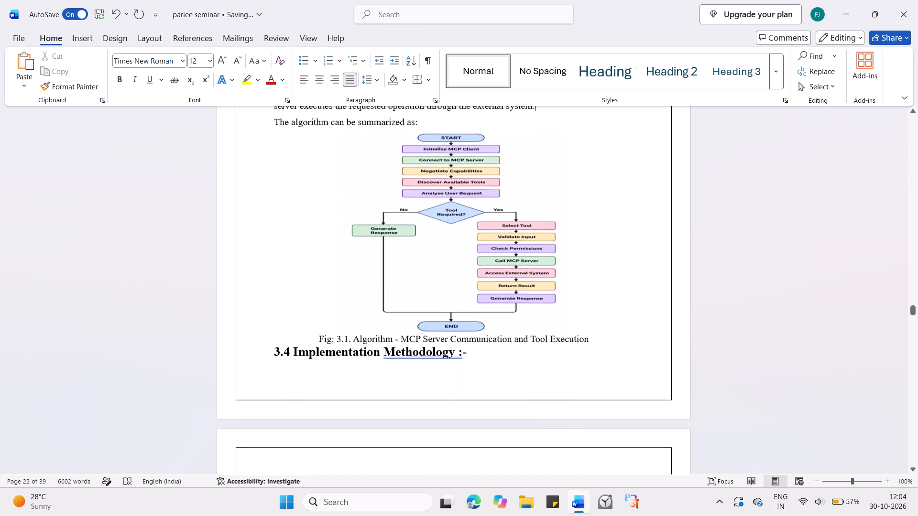
pyautogui.click(507, 298)
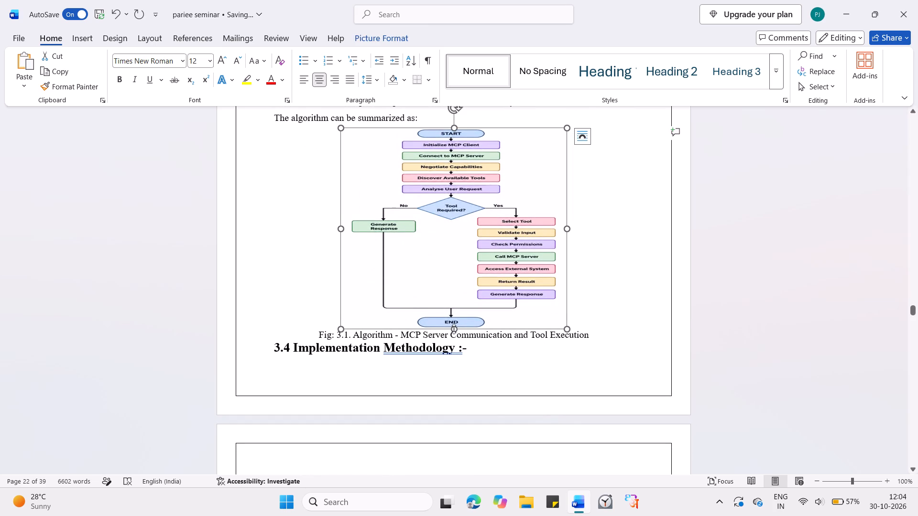
pyautogui.moveTo(454, 329); pyautogui.dragTo(457, 345)
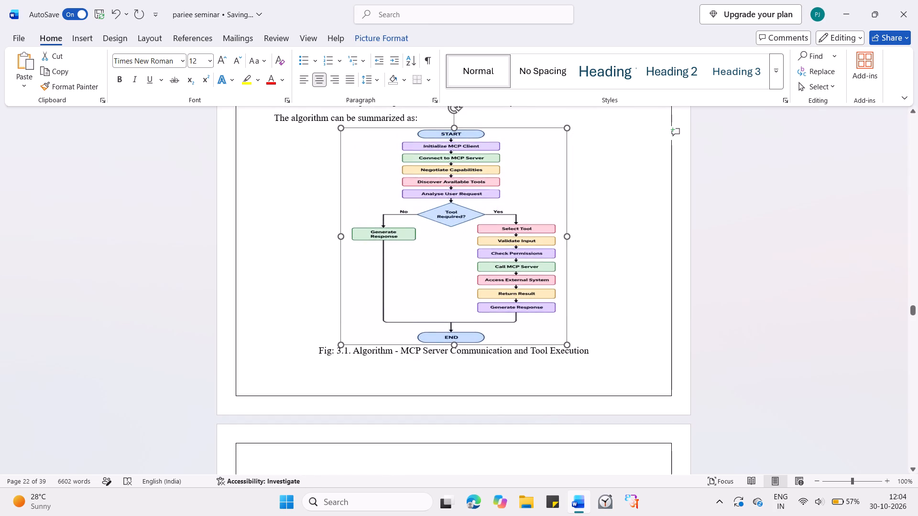
pyautogui.moveTo(457, 345); pyautogui.dragTo(459, 345)
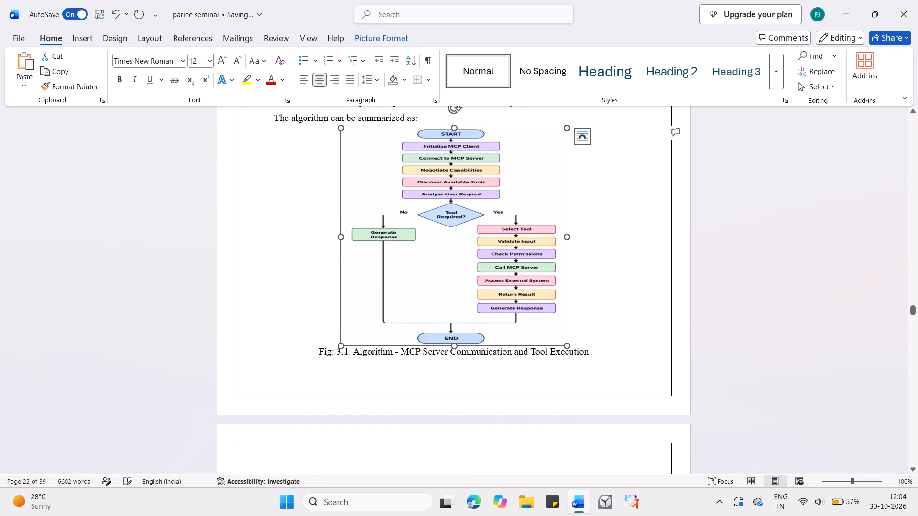
pyautogui.click(816, 245)
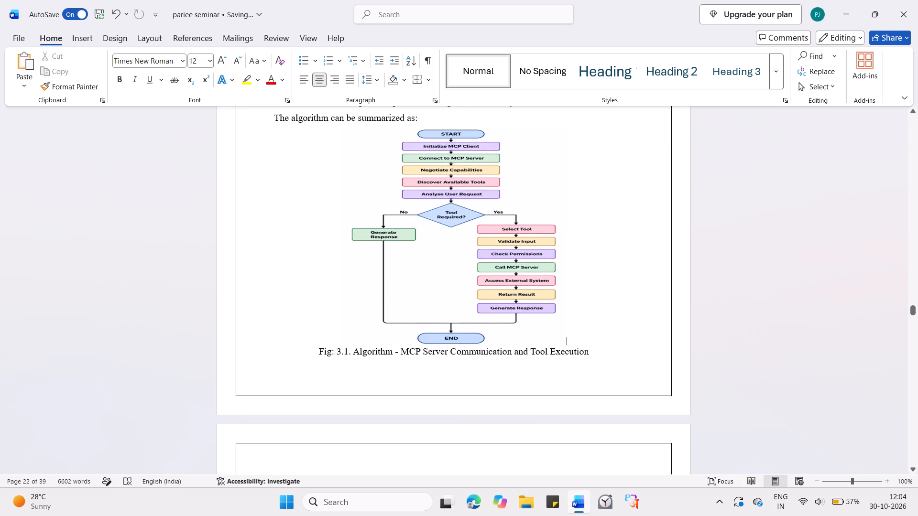
# Crop thin strips off the top and bottom edges of the Fig. 3.1 flowchart, bringing its height to about 9.42 cm.
pyautogui.scroll(1, 574, 248)
pyautogui.click(510, 291)
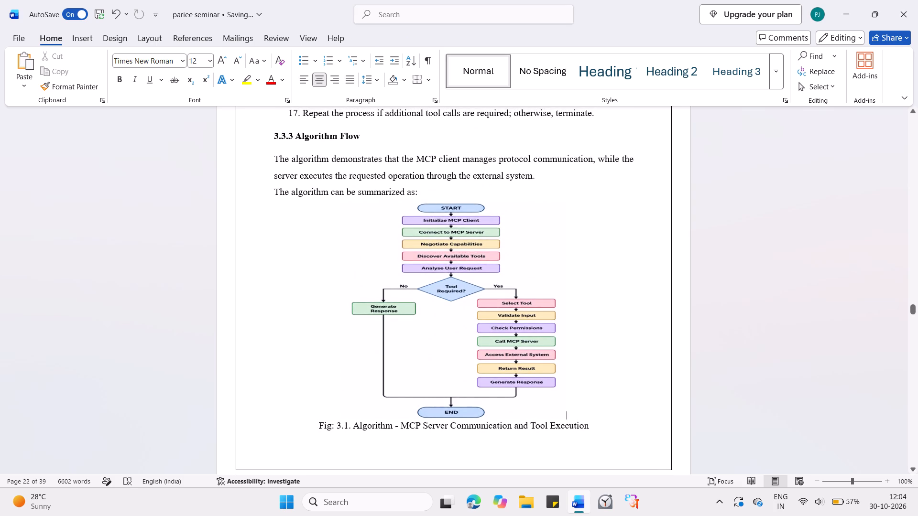
pyautogui.doubleClick(510, 291)
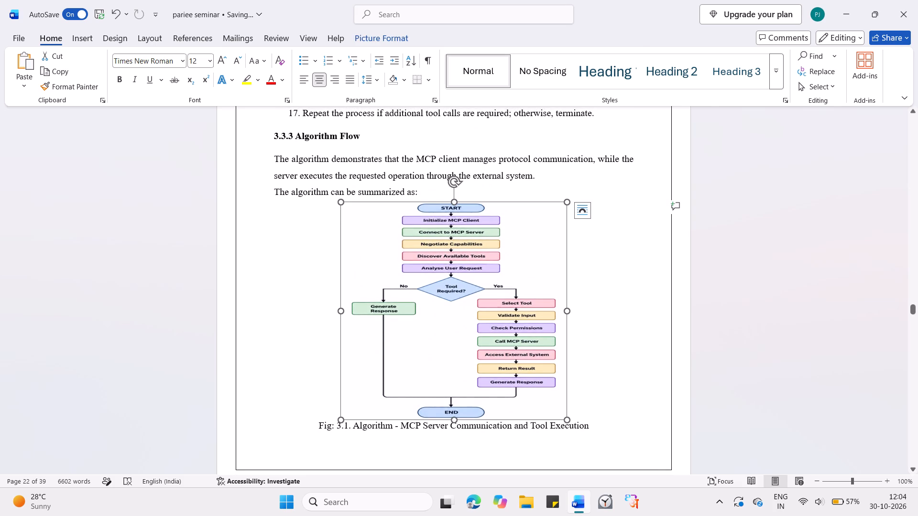
pyautogui.click(800, 60)
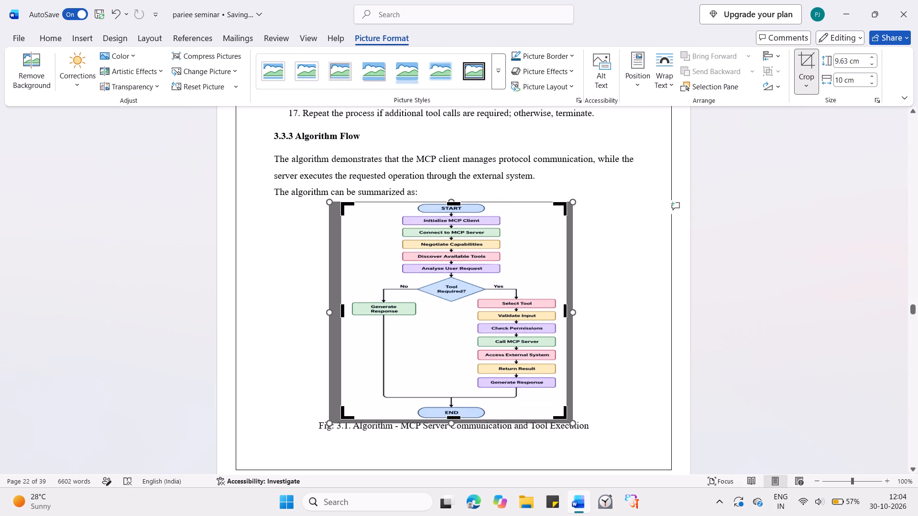
pyautogui.click(452, 202)
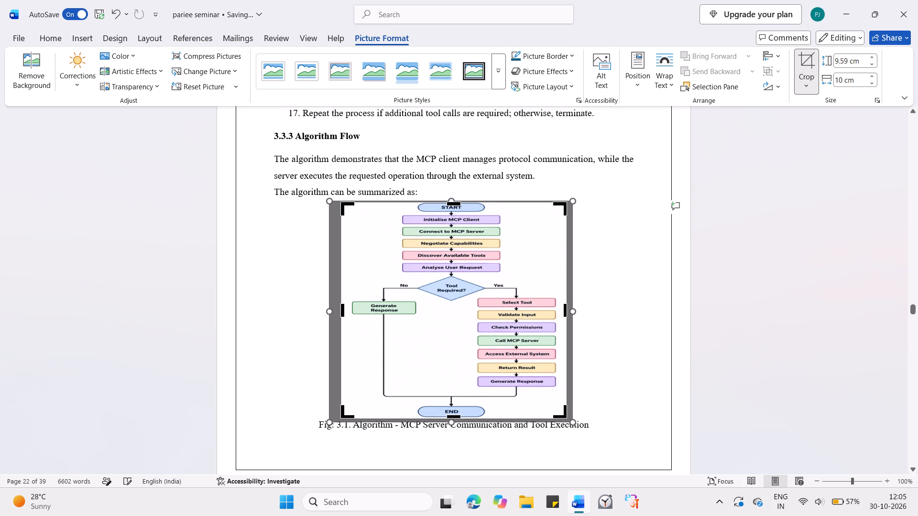
pyautogui.moveTo(453, 417); pyautogui.dragTo(462, 417)
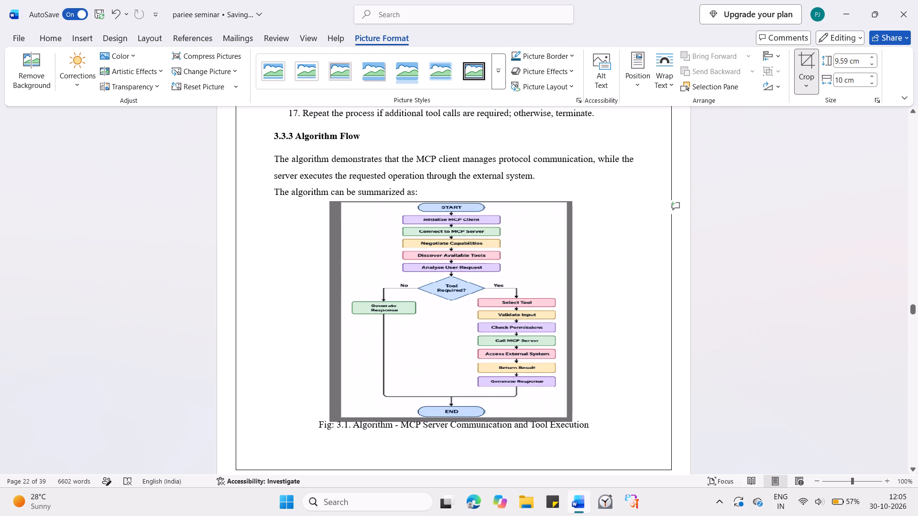
pyautogui.moveTo(462, 417); pyautogui.dragTo(463, 416)
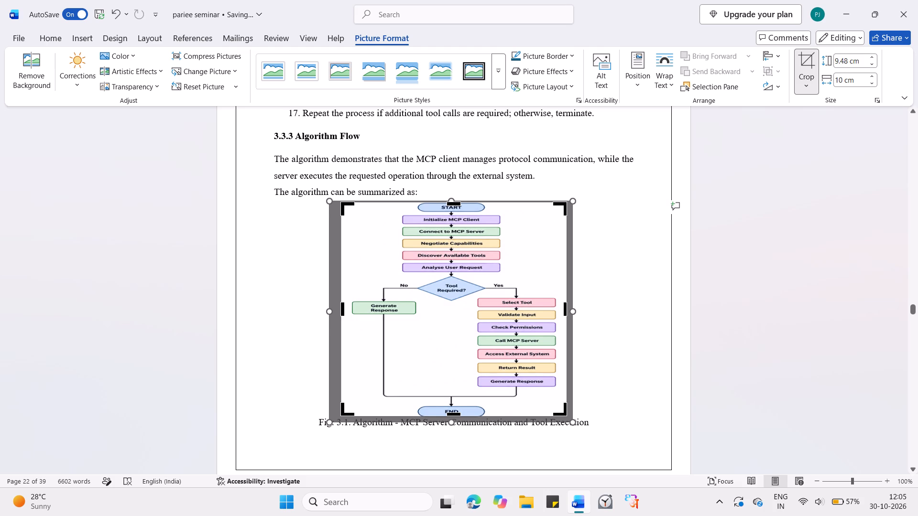
pyautogui.click(452, 204)
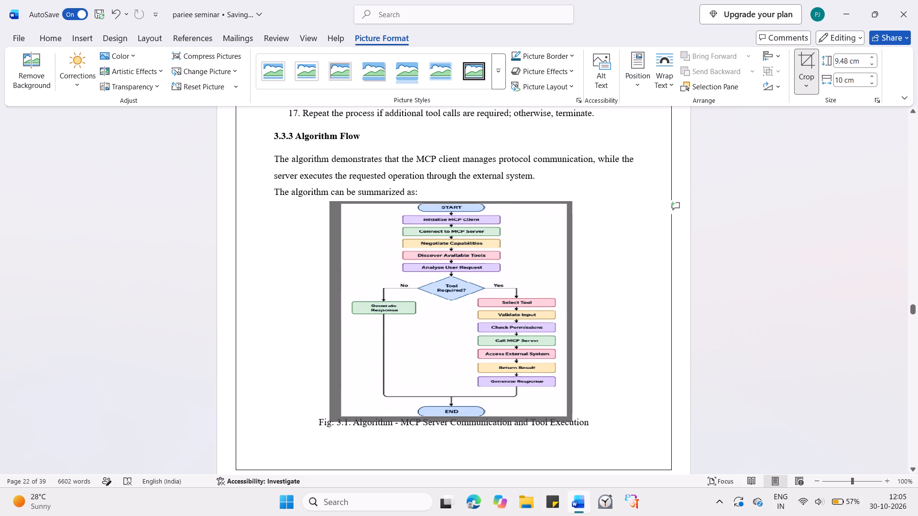
pyautogui.click(614, 263)
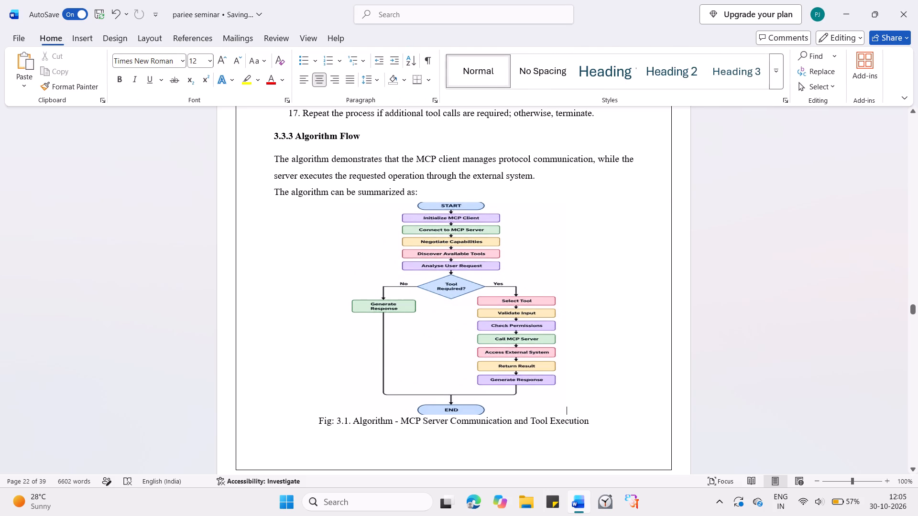
# Readjust the crop at the top edge of the Fig. 3.1 flowchart to give a picture height of about 9.46 cm.
pyautogui.click(499, 311)
pyautogui.doubleClick(499, 311)
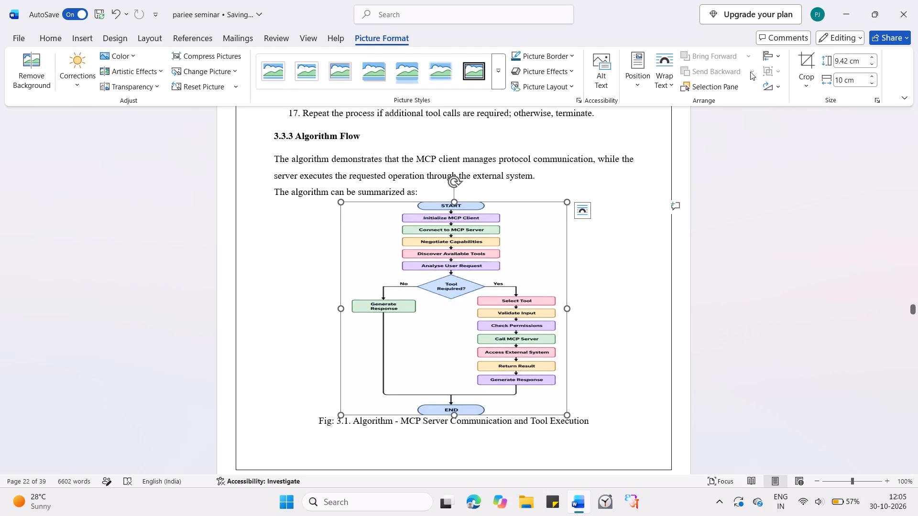
pyautogui.click(814, 57)
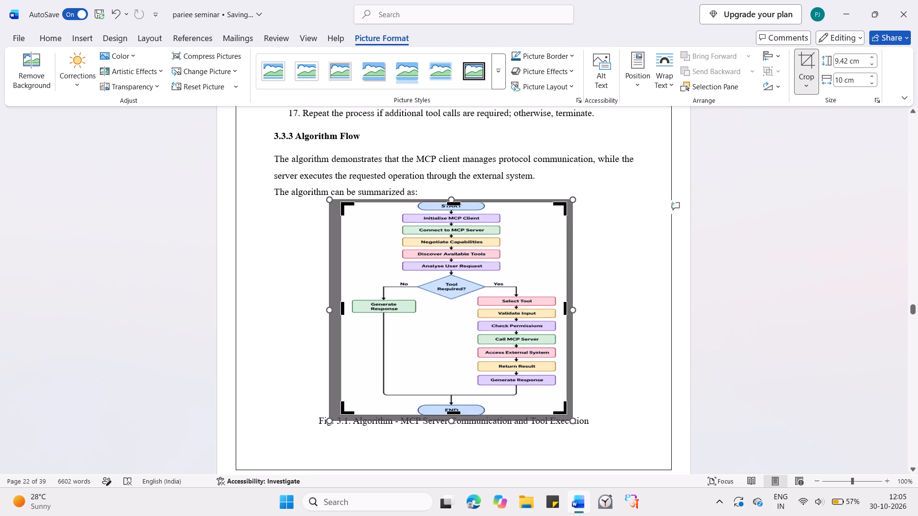
pyautogui.moveTo(454, 204); pyautogui.dragTo(470, 199)
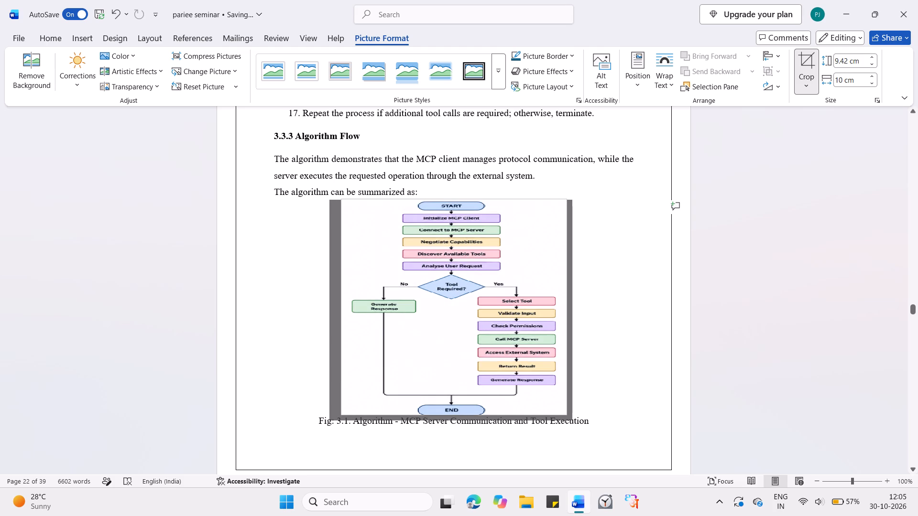
pyautogui.moveTo(470, 199); pyautogui.dragTo(470, 202)
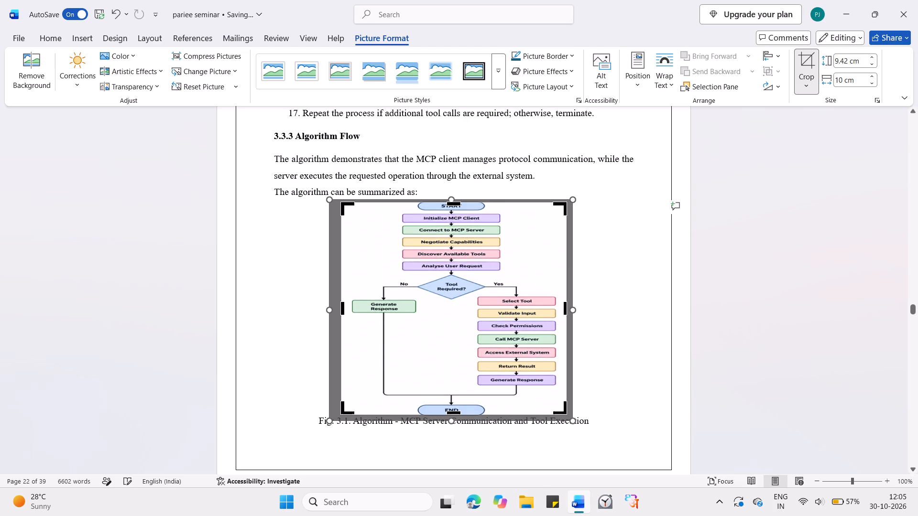
pyautogui.click(636, 268)
pyautogui.click(466, 312)
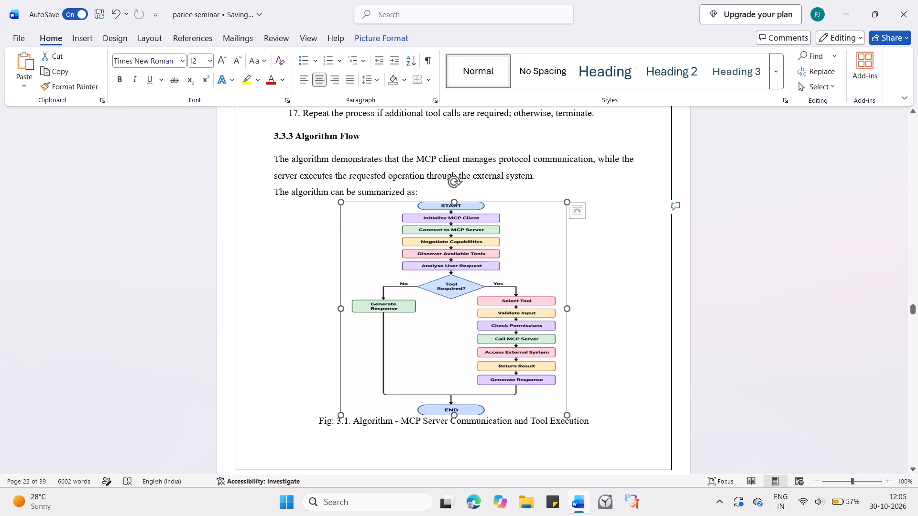
pyautogui.doubleClick(524, 218)
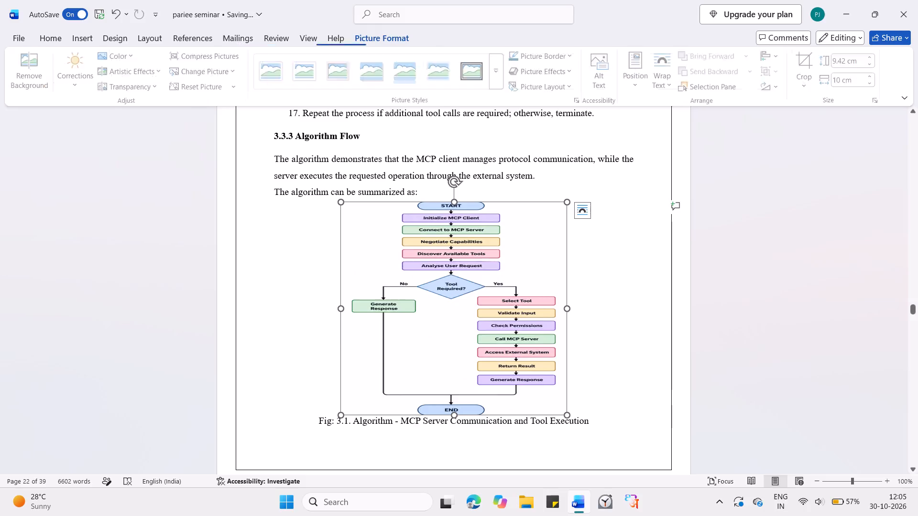
pyautogui.click(802, 62)
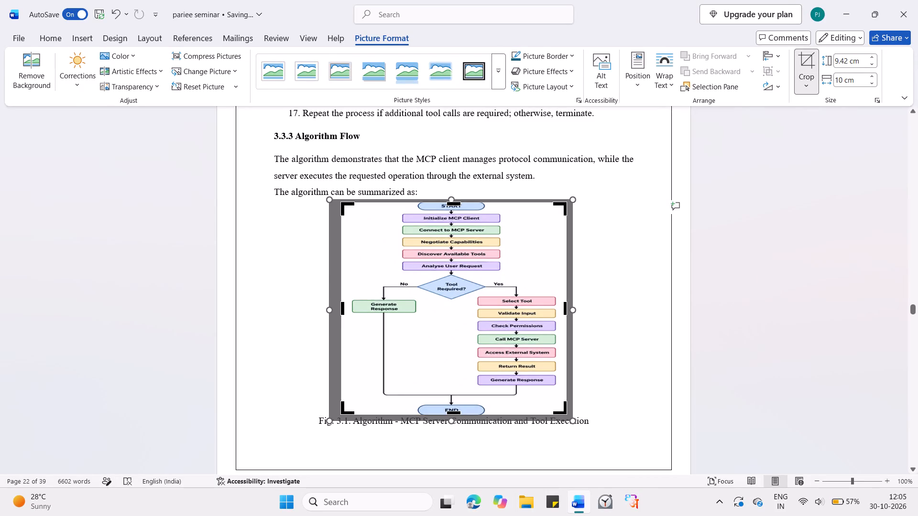
pyautogui.moveTo(454, 203); pyautogui.dragTo(464, 201)
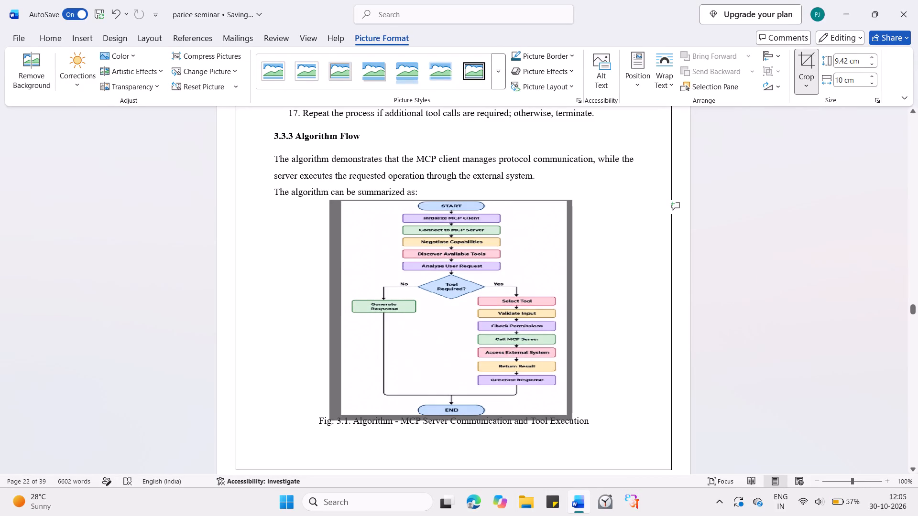
pyautogui.moveTo(464, 201); pyautogui.dragTo(464, 202)
pyautogui.click(630, 253)
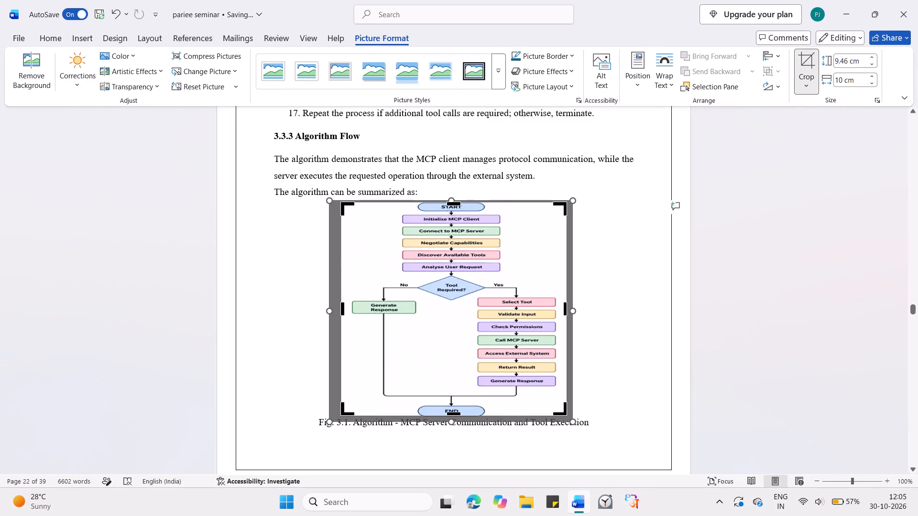
pyautogui.click(471, 301)
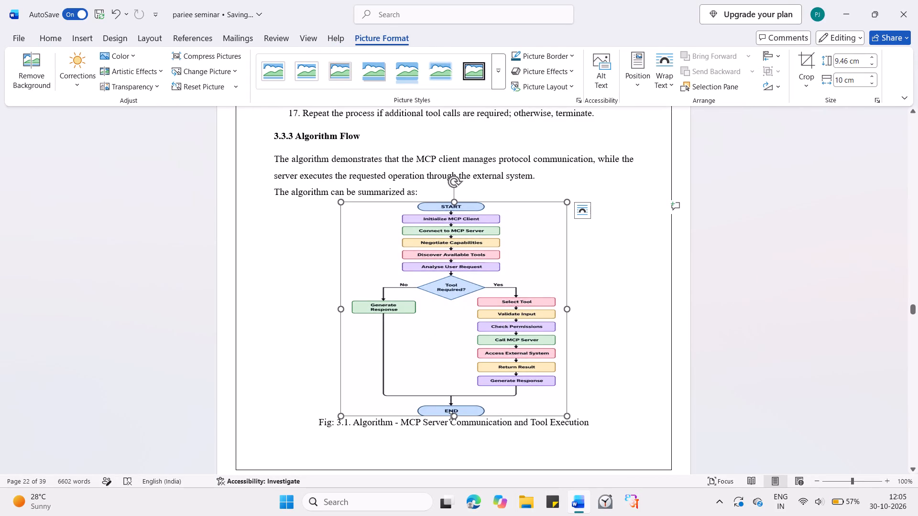
# Stretch the cropped Fig. 3.1 flowchart slightly taller from its bottom edge, keeping the caption directly below it.
pyautogui.moveTo(451, 416); pyautogui.dragTo(451, 420)
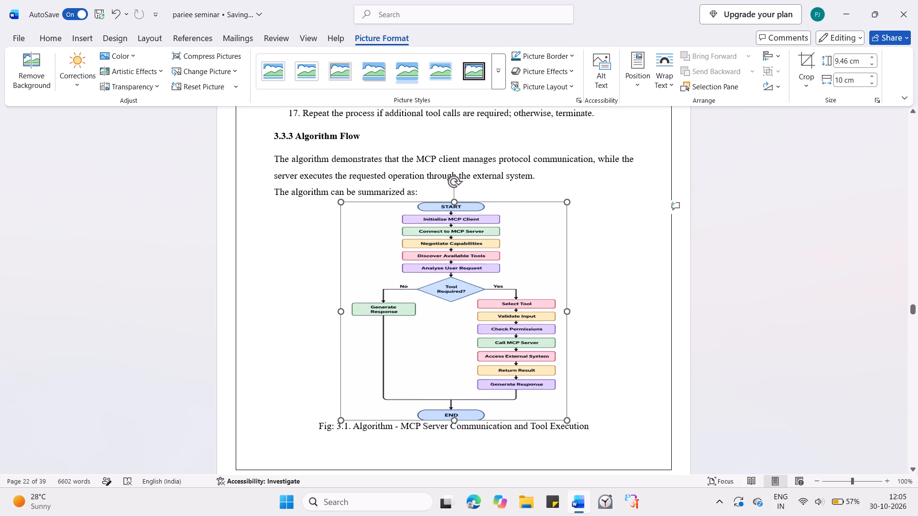
pyautogui.moveTo(451, 420); pyautogui.dragTo(453, 420)
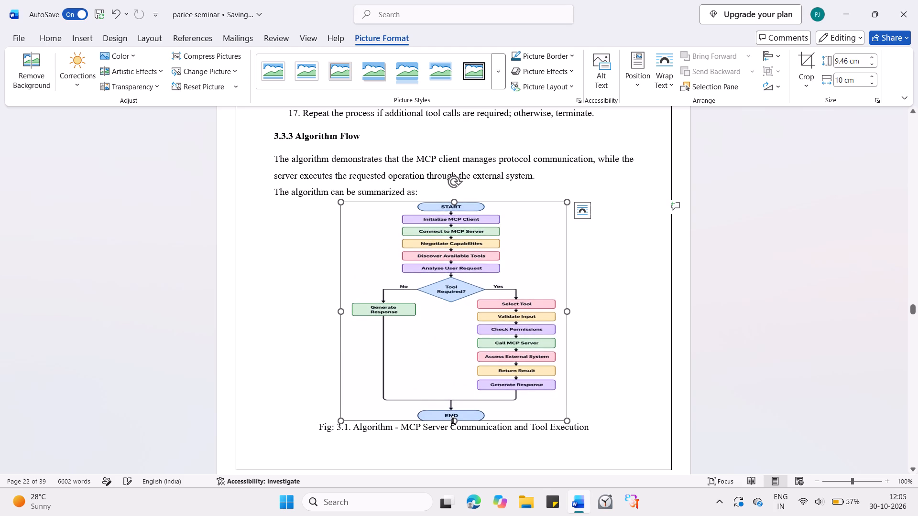
pyautogui.click(734, 317)
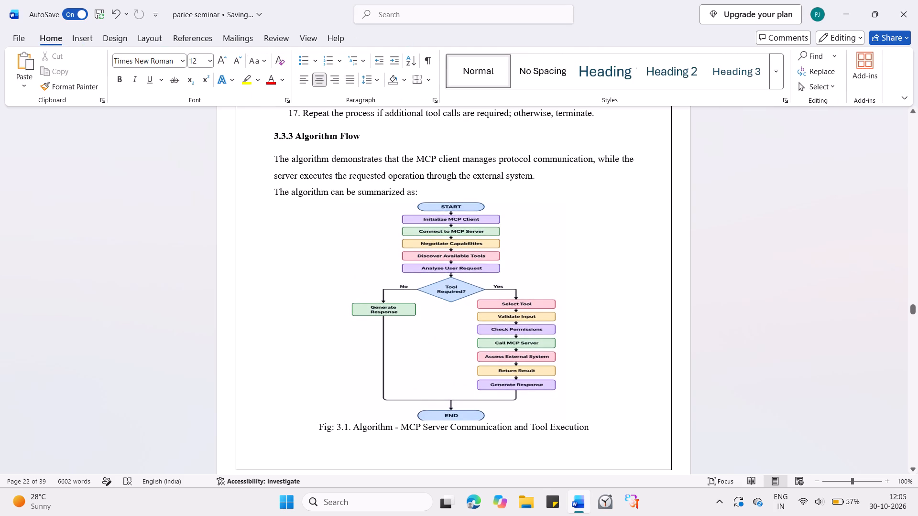
# Reduce the font size of the heading "3.4 Implementation Methodology" to 14.
pyautogui.scroll(-1, 734, 317)
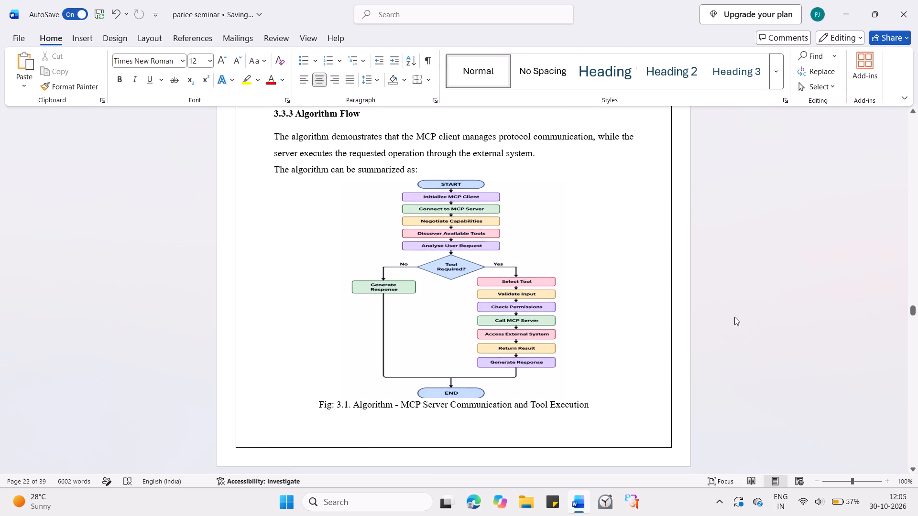
pyautogui.scroll(-1, 734, 317)
pyautogui.click(394, 292)
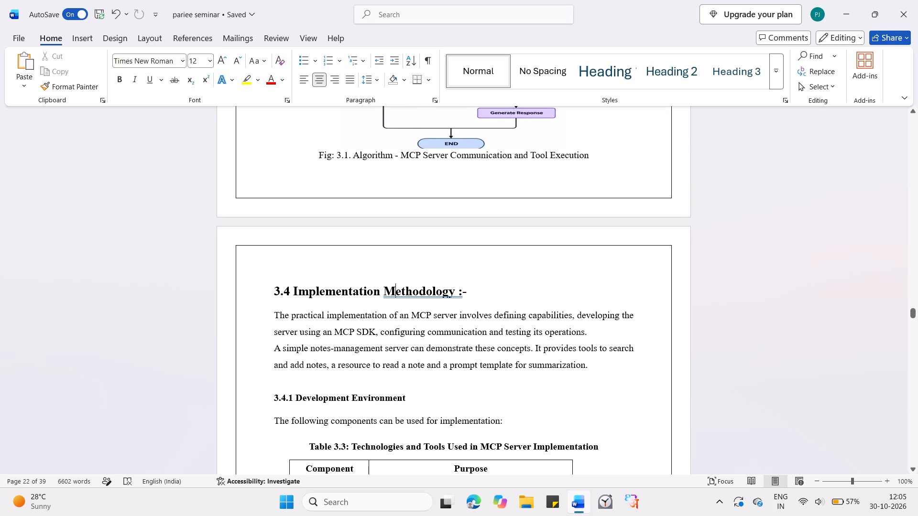
pyautogui.moveTo(488, 290); pyautogui.dragTo(268, 295)
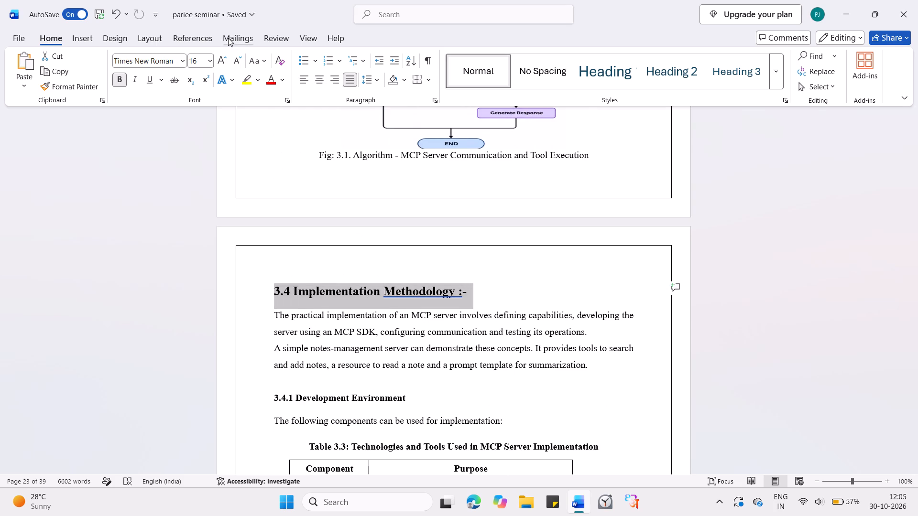
pyautogui.click(235, 59)
# Add space after each of the two body paragraphs under the heading "3.4 Implementation Methodology".
pyautogui.scroll(-1, 348, 207)
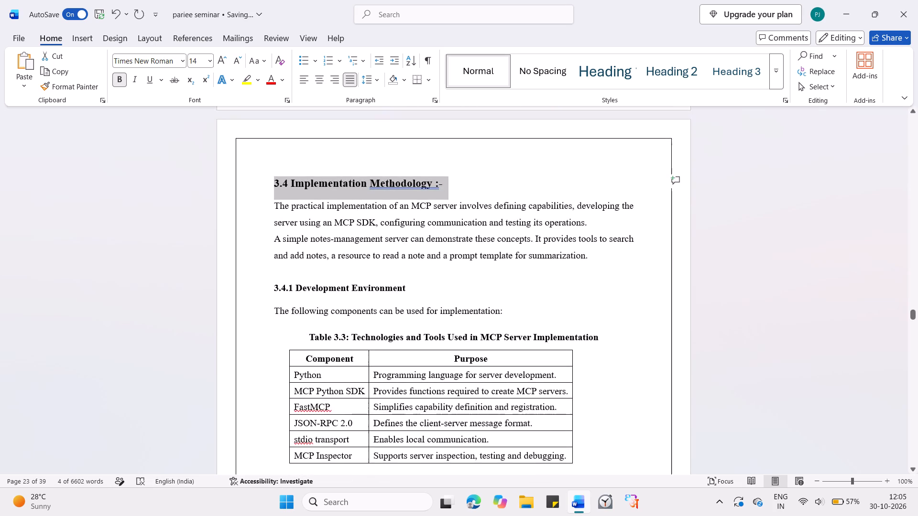
pyautogui.click(392, 233)
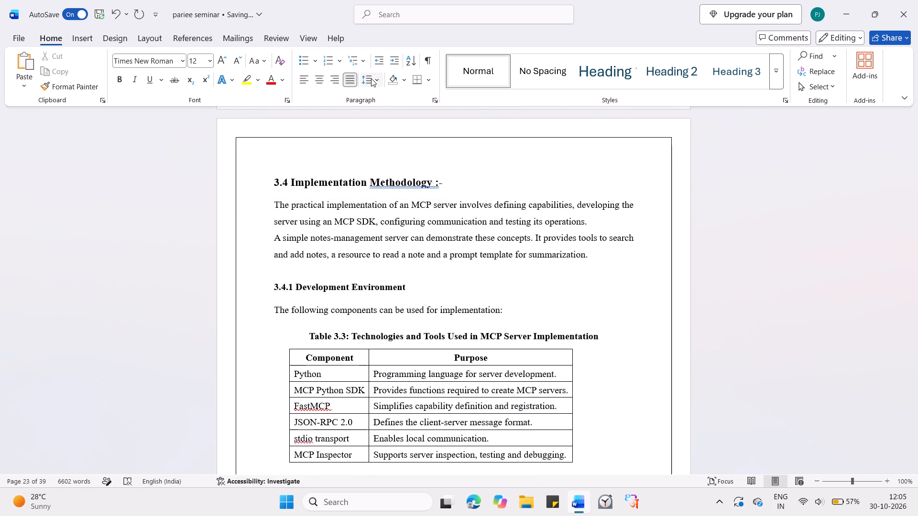
pyautogui.click(371, 78)
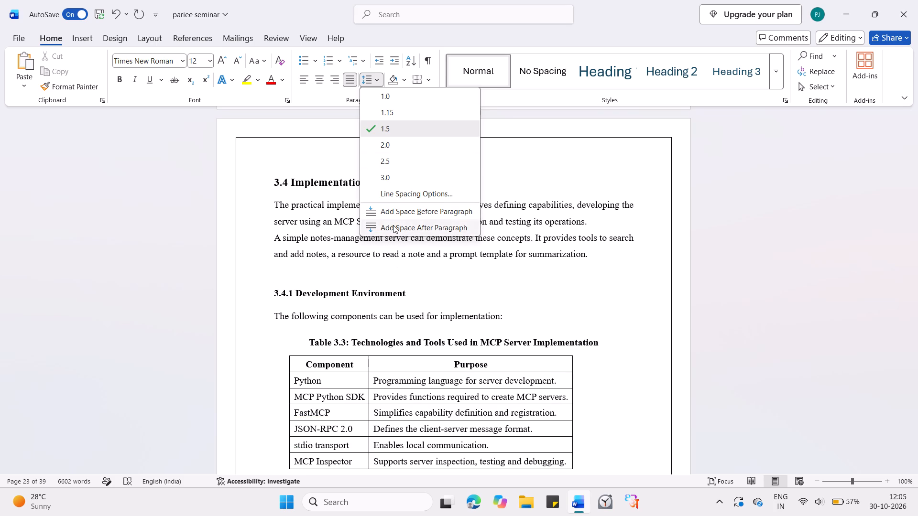
pyautogui.click(393, 225)
pyautogui.click(414, 219)
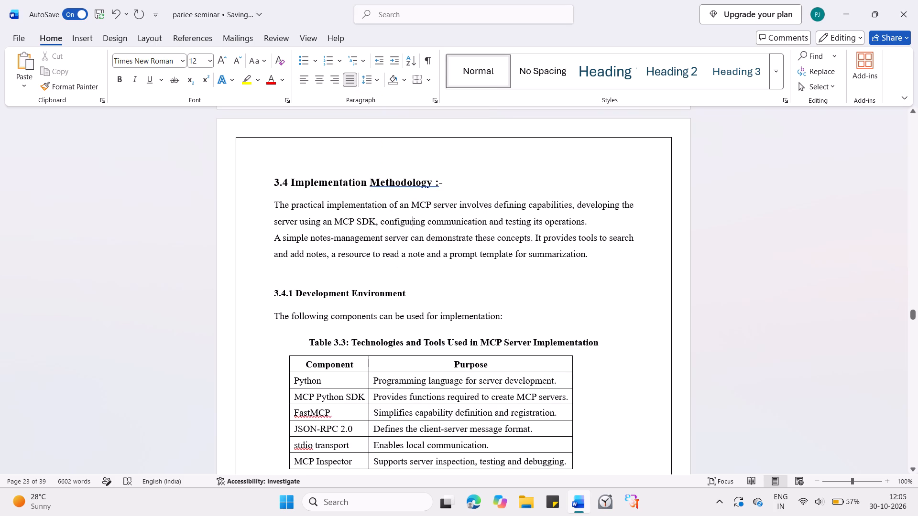
pyautogui.click(367, 79)
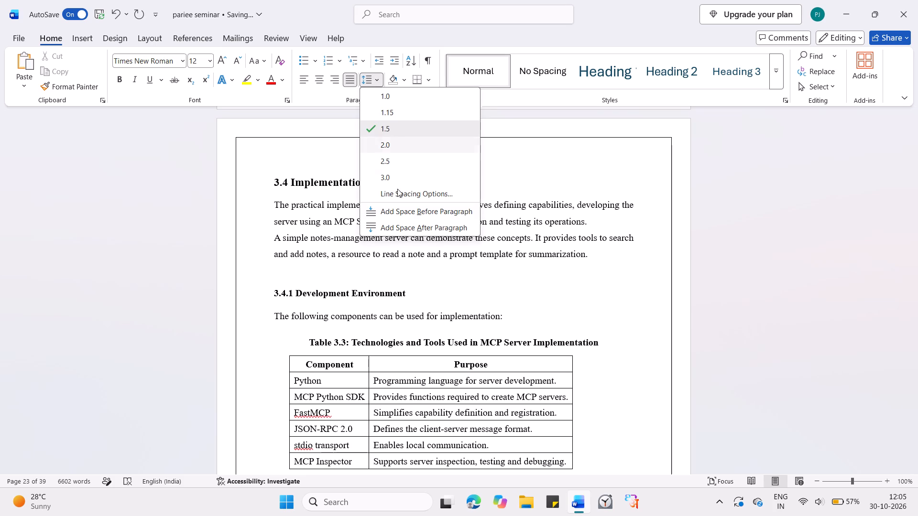
pyautogui.click(406, 229)
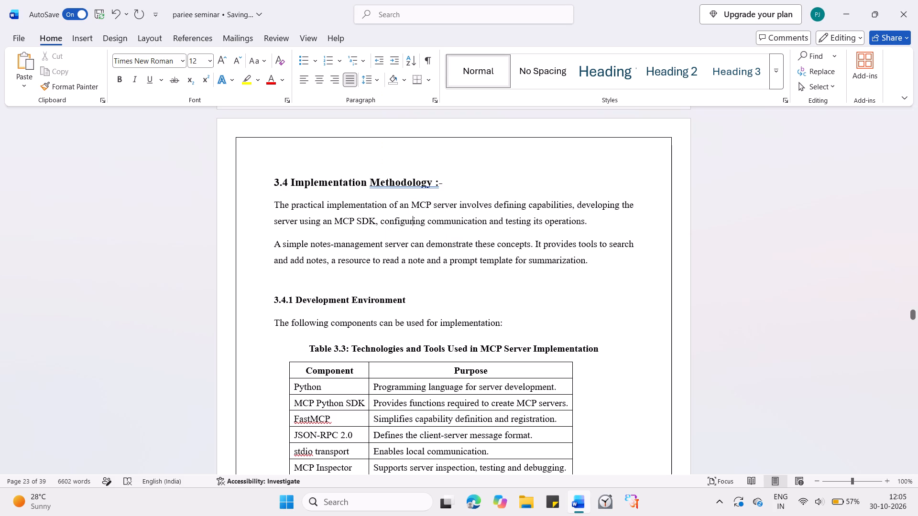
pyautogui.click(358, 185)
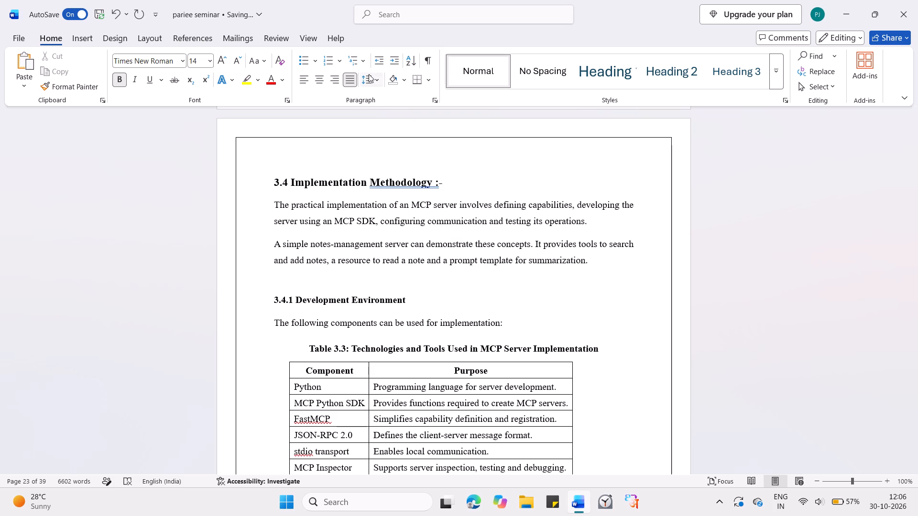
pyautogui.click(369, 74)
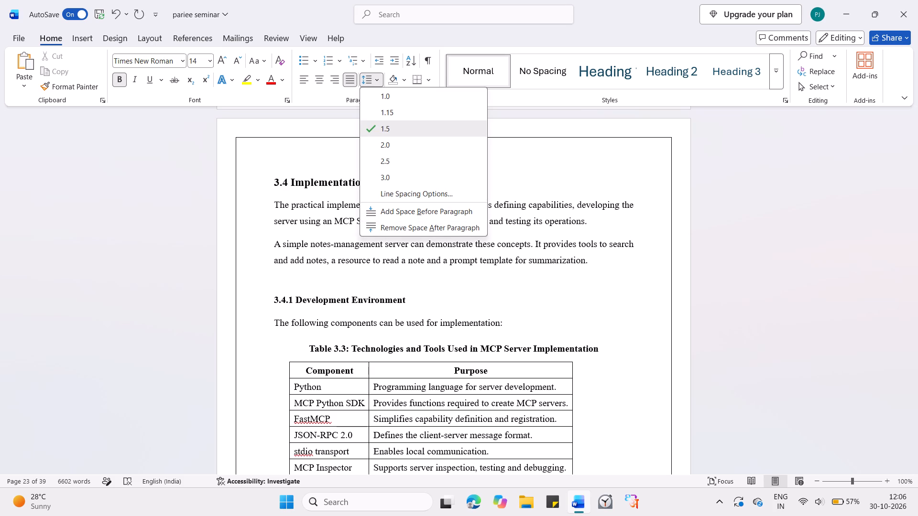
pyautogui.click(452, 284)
# Set the line spacing of the empty line above the heading "3.4.1 Development Environment" to 1.0.
pyautogui.click(391, 276)
pyautogui.click(391, 276)
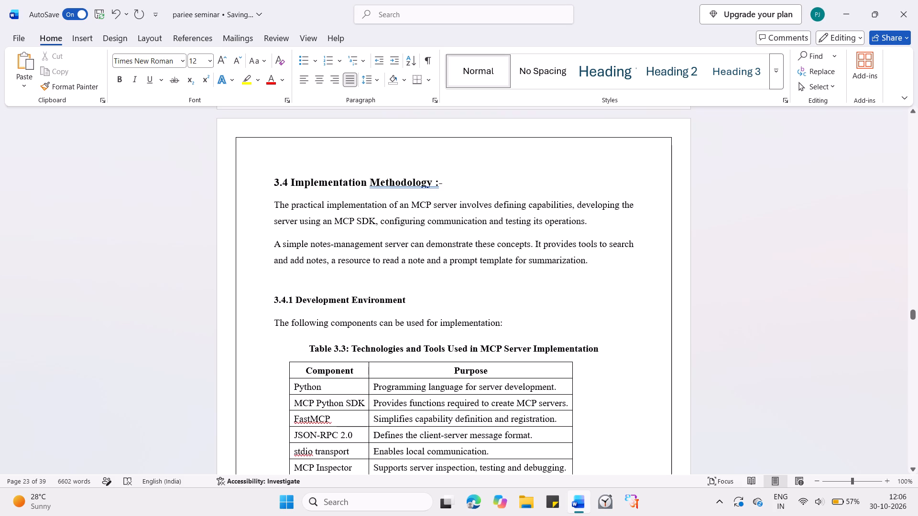
pyautogui.click(340, 281)
pyautogui.click(366, 83)
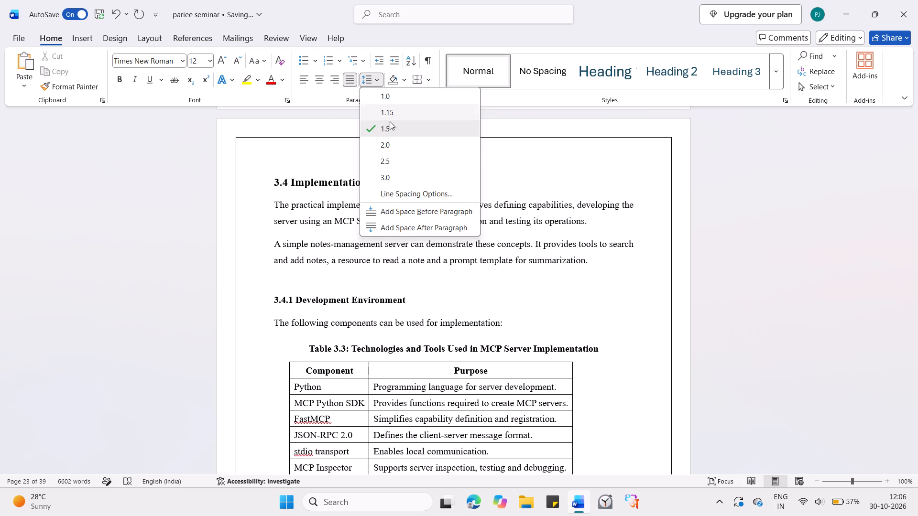
pyautogui.click(390, 93)
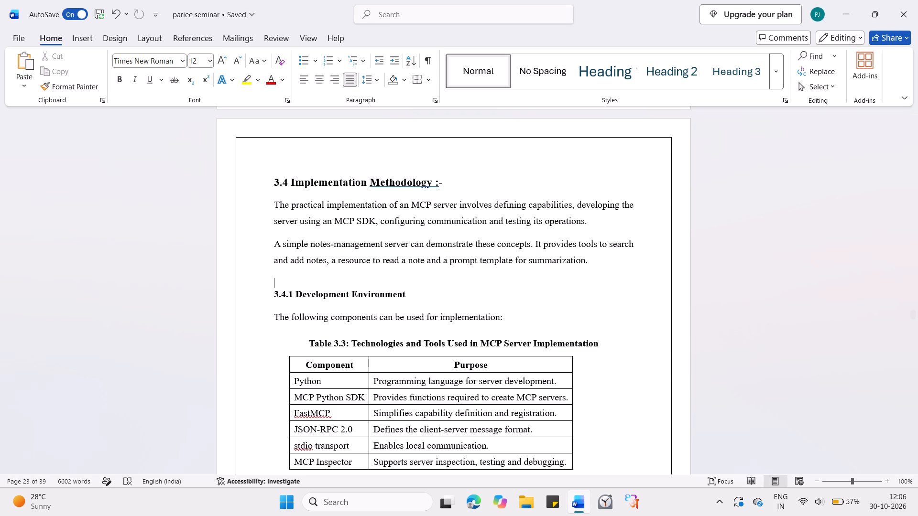
# Check the line and paragraph spacing settings of the heading "3.4.1 Development Environment" and the introductory sentence below it.
pyautogui.press('Down')
pyautogui.click(374, 80)
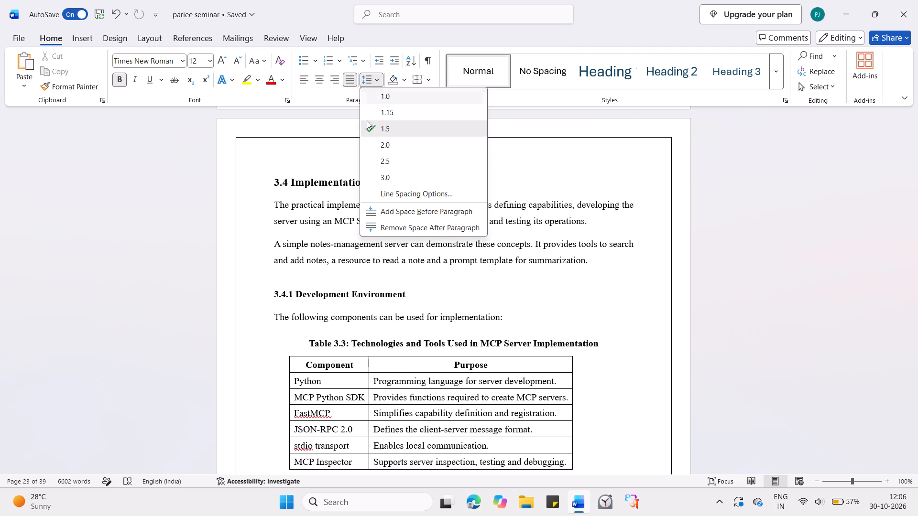
pyautogui.click(331, 182)
pyautogui.click(331, 182)
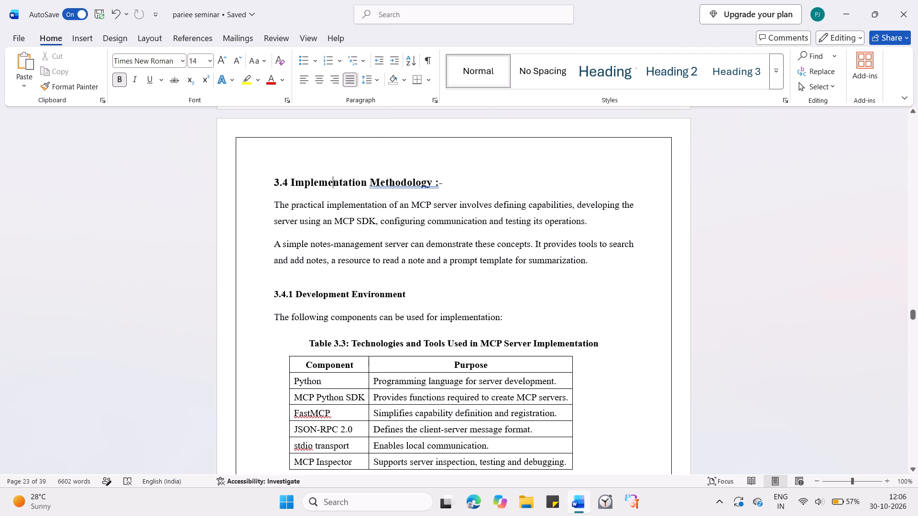
pyautogui.click(317, 288)
pyautogui.press('Down')
pyautogui.click(372, 81)
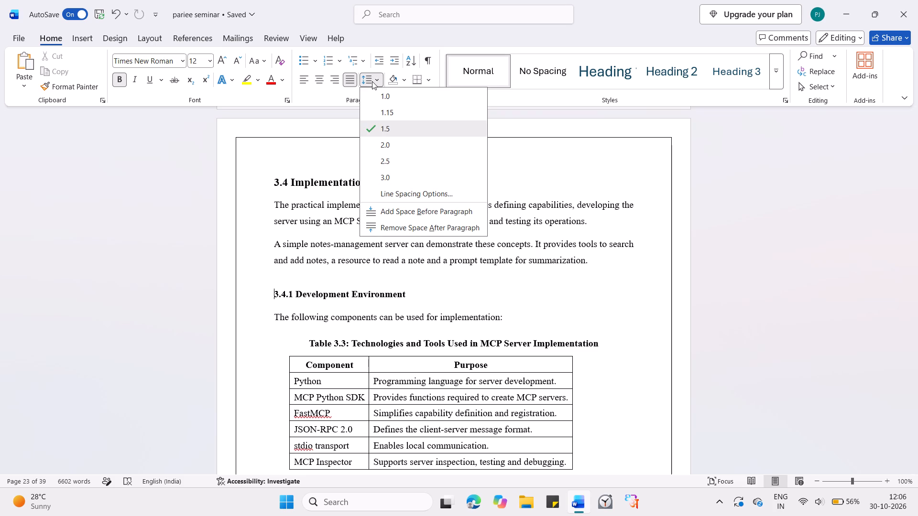
pyautogui.click(342, 320)
pyautogui.click(342, 320)
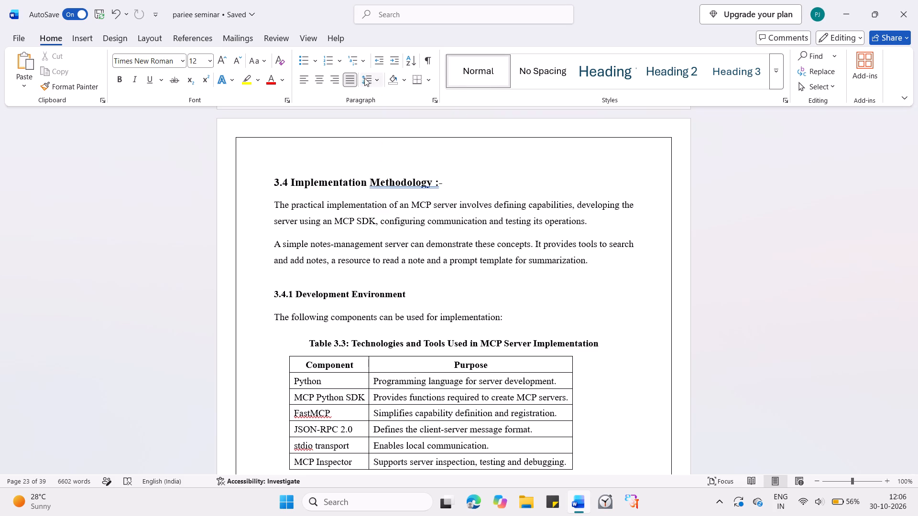
pyautogui.click(366, 77)
pyautogui.click(373, 341)
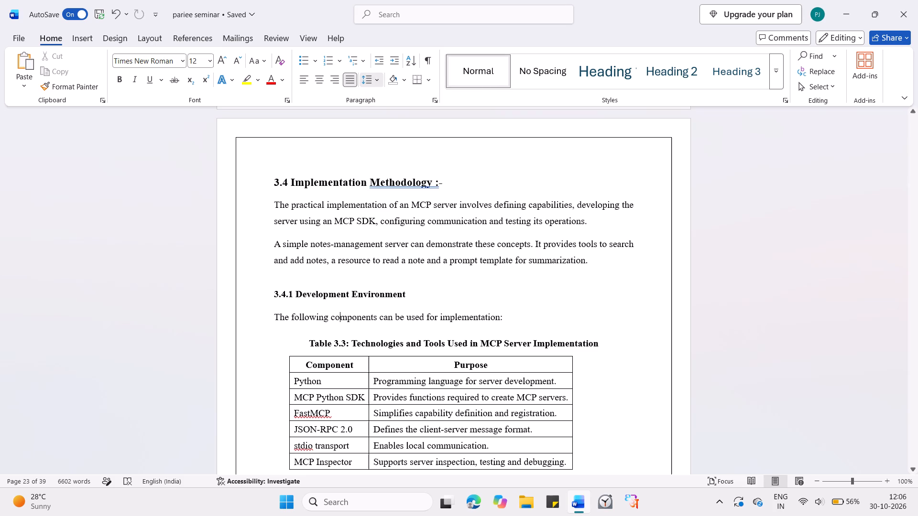
# Remove the space before the caption "Table 3.3: Technologies and Tools Used in MCP Server Implementation".
pyautogui.click(373, 341)
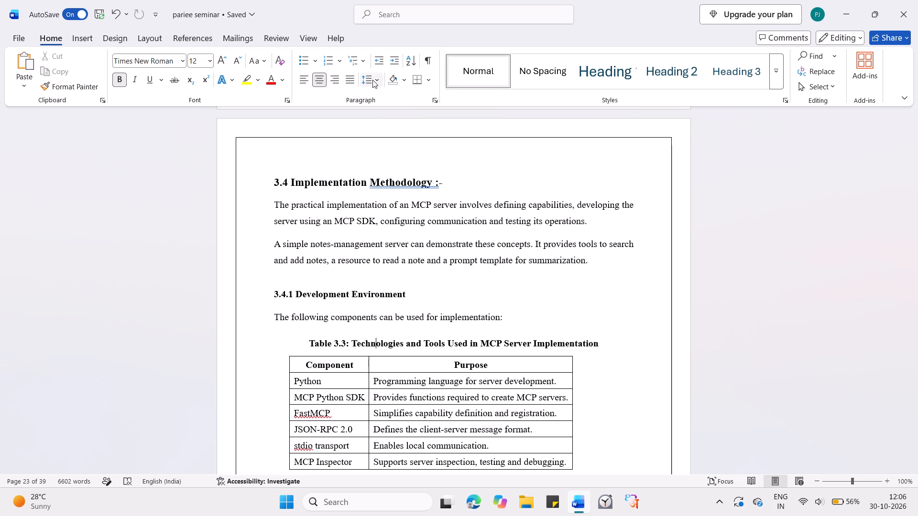
pyautogui.click(372, 80)
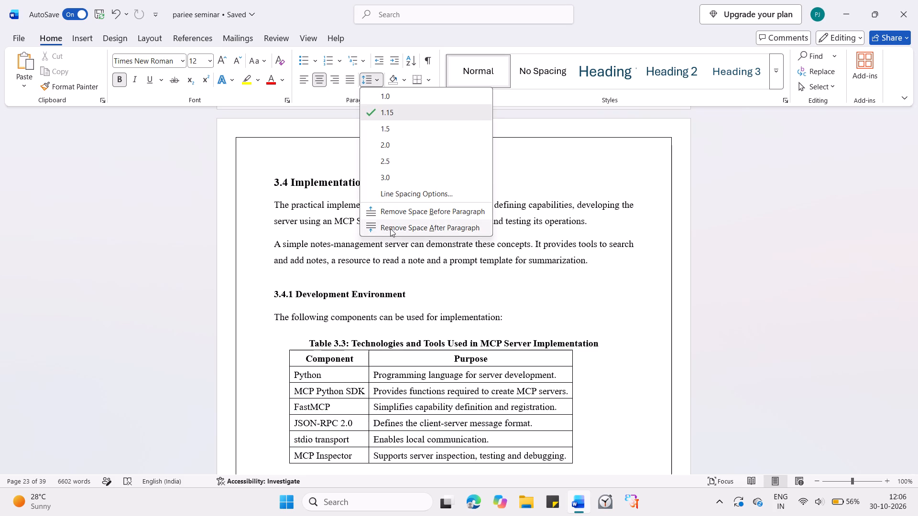
pyautogui.click(410, 215)
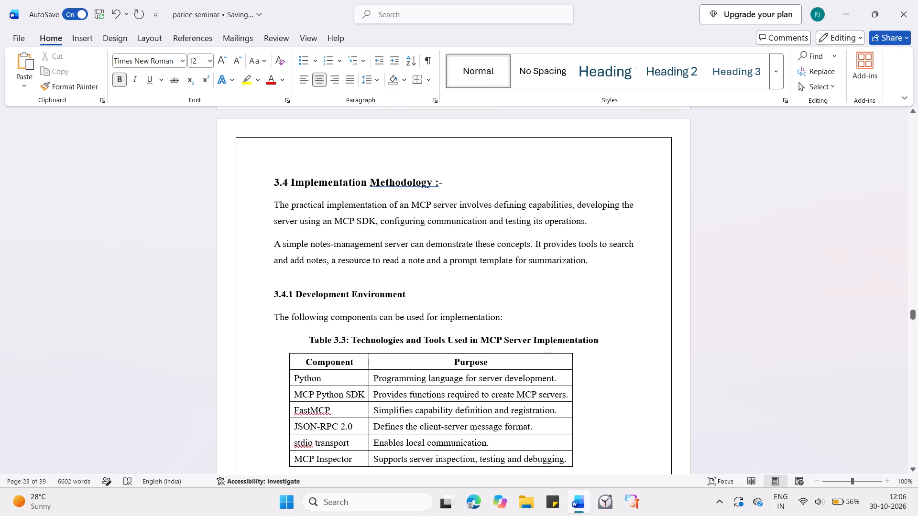
# Remove the space after the sentence "The following components can be used for implementation:" above the Table 3.3 caption.
pyautogui.click(423, 319)
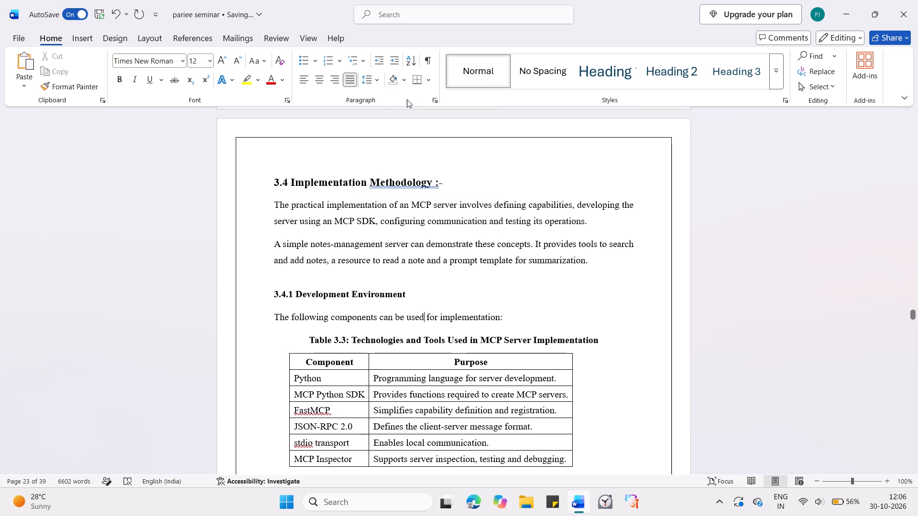
pyautogui.click(375, 80)
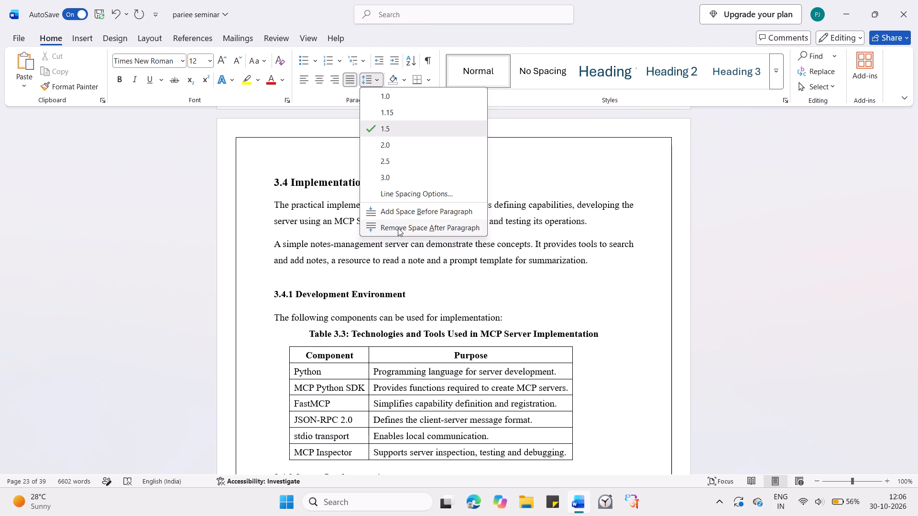
pyautogui.click(398, 228)
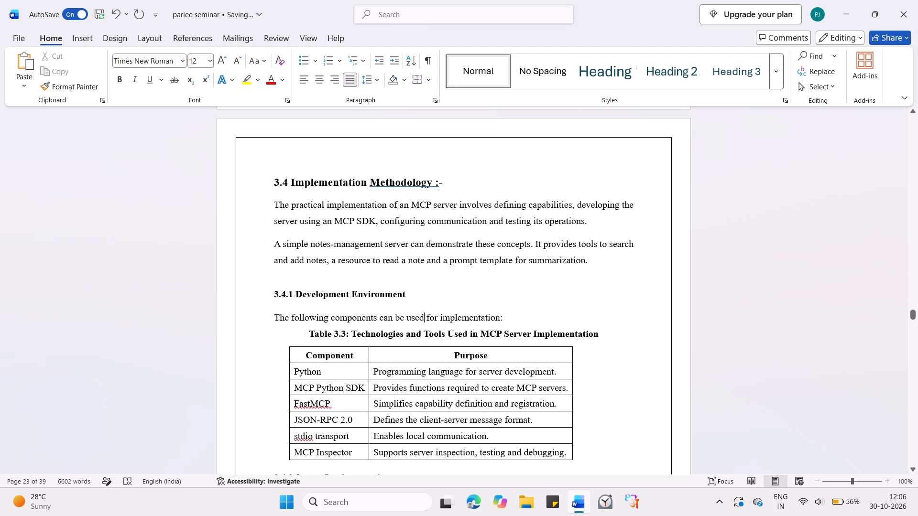
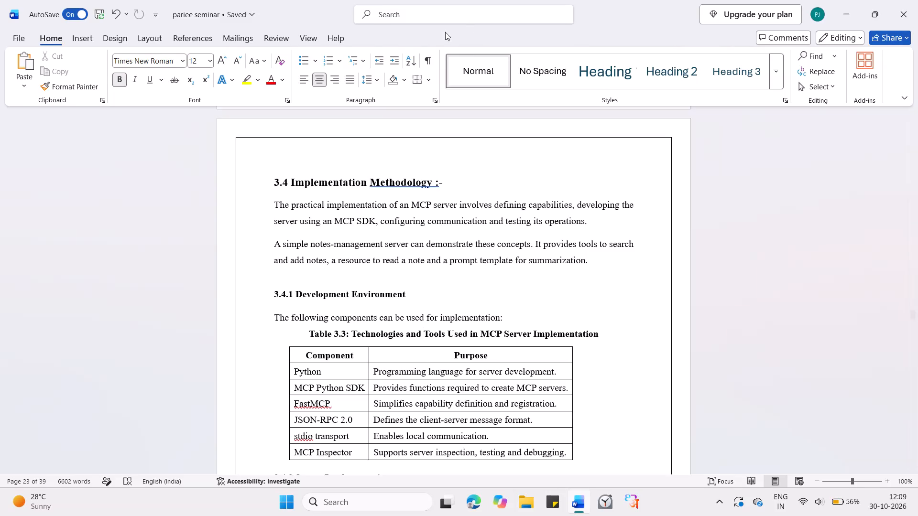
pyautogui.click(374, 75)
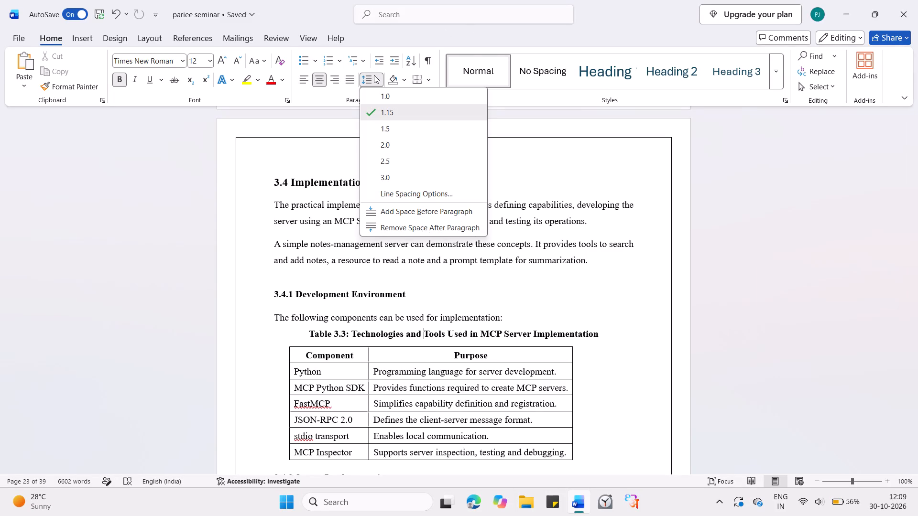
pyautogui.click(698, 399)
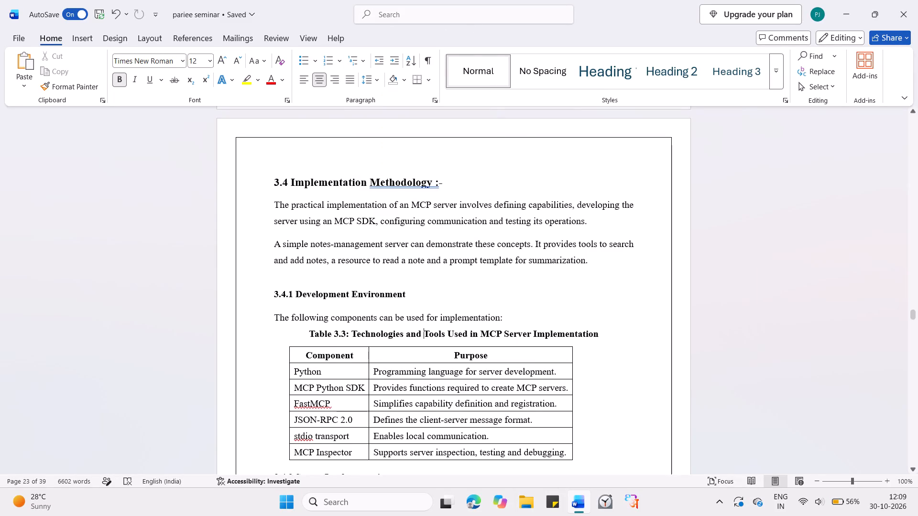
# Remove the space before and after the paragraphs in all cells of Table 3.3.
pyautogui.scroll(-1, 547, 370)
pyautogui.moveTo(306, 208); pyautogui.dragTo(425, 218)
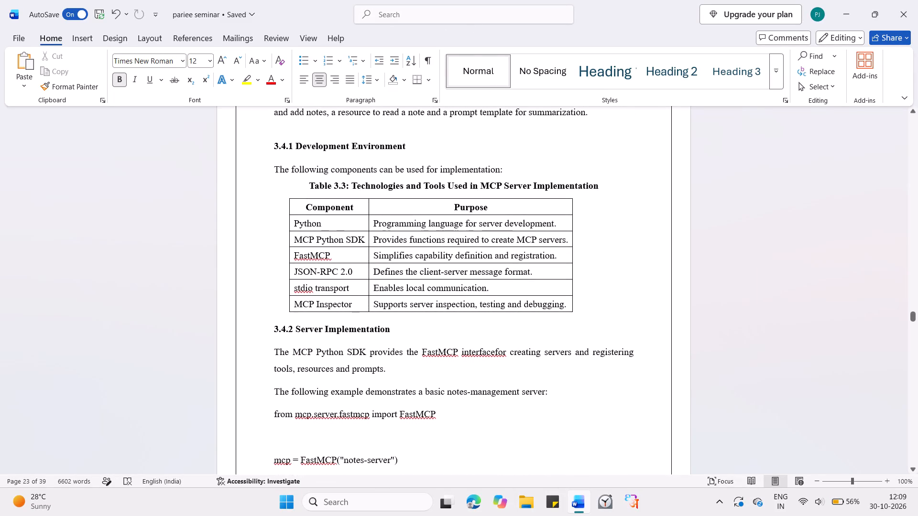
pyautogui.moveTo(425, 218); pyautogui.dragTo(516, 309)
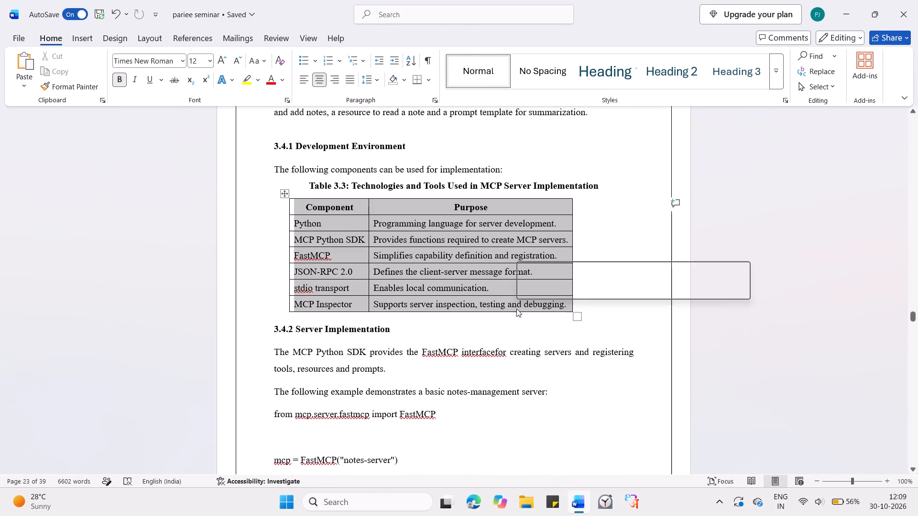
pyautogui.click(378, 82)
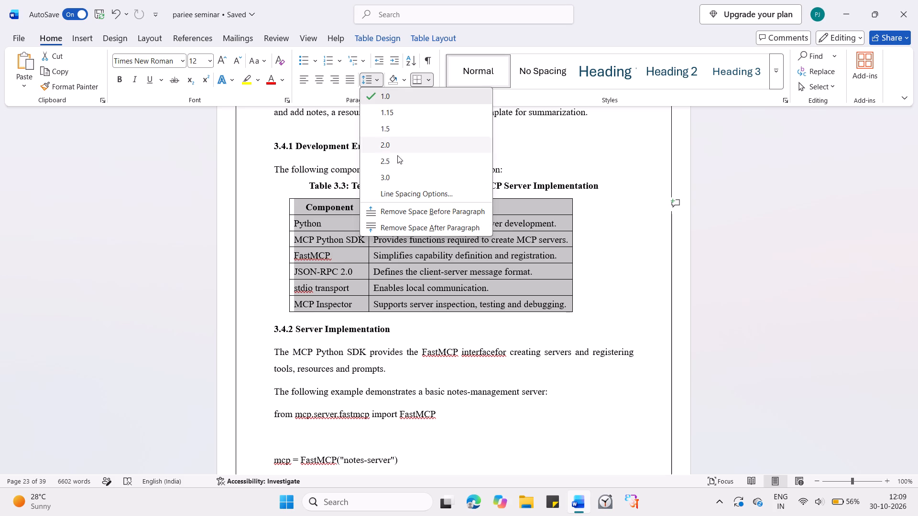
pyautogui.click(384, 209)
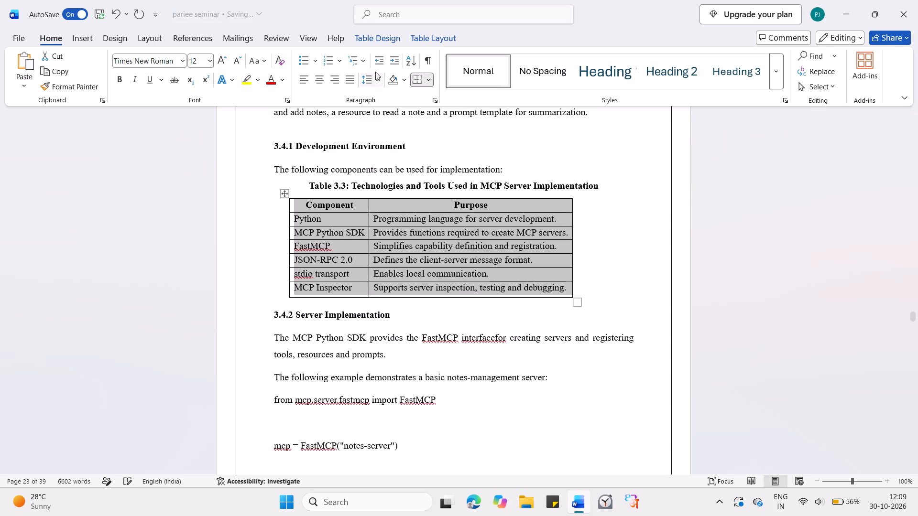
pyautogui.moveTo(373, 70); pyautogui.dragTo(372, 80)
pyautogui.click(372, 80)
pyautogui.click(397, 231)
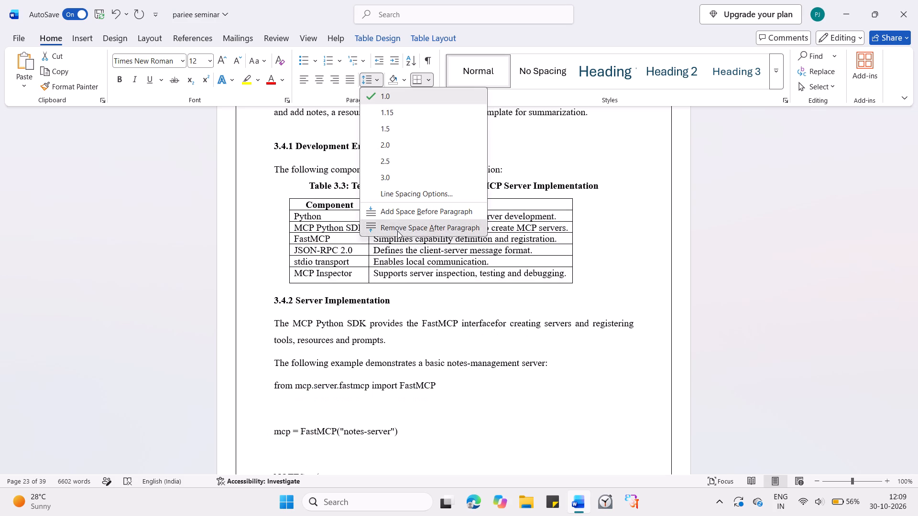
# Set the paragraph spacing in all cells of Table 3.3 to 3 pt before and 3 pt after.
pyautogui.moveTo(372, 72); pyautogui.dragTo(376, 66)
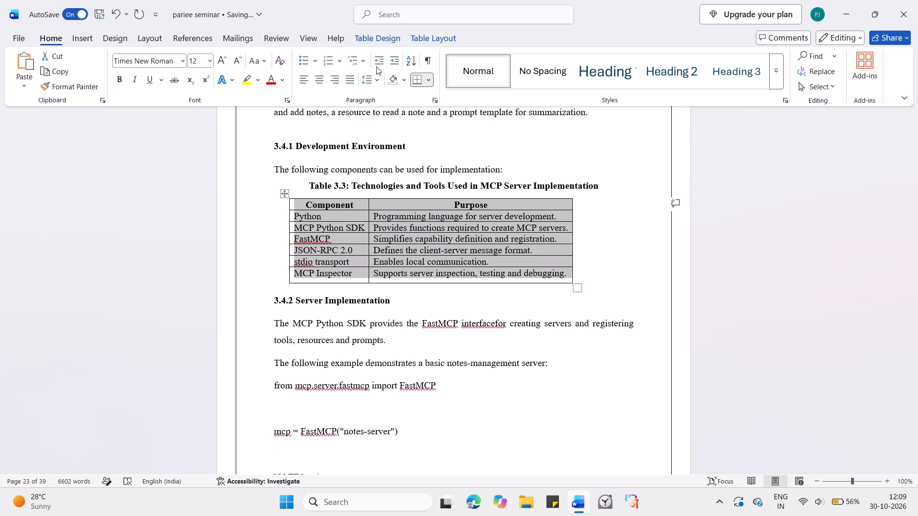
pyautogui.moveTo(376, 66); pyautogui.dragTo(371, 80)
pyautogui.click(371, 80)
pyautogui.click(401, 195)
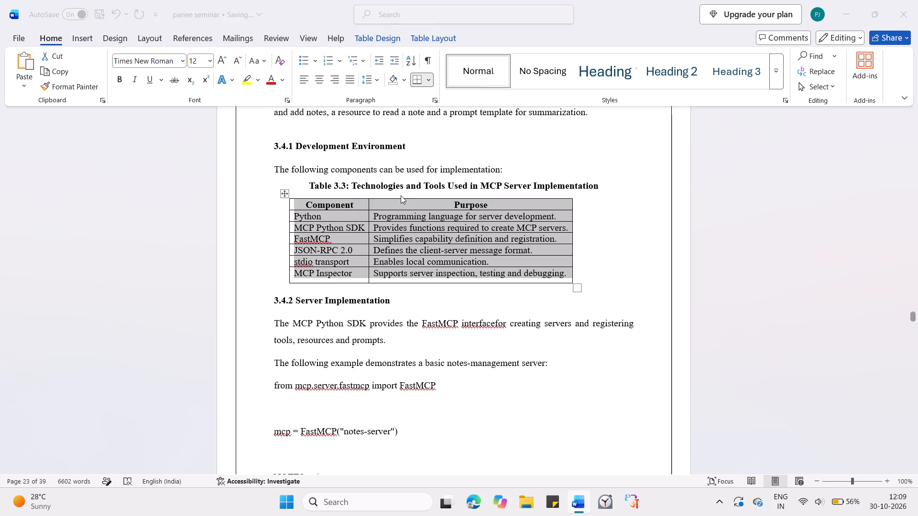
pyautogui.click(109, 215)
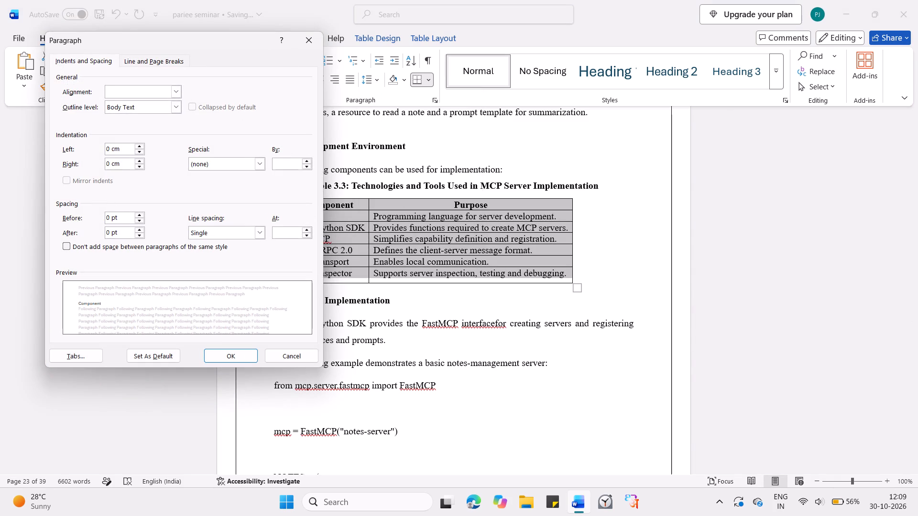
pyautogui.press('3')
pyautogui.press('Tab')
pyautogui.write('3 pt')
pyautogui.click(223, 355)
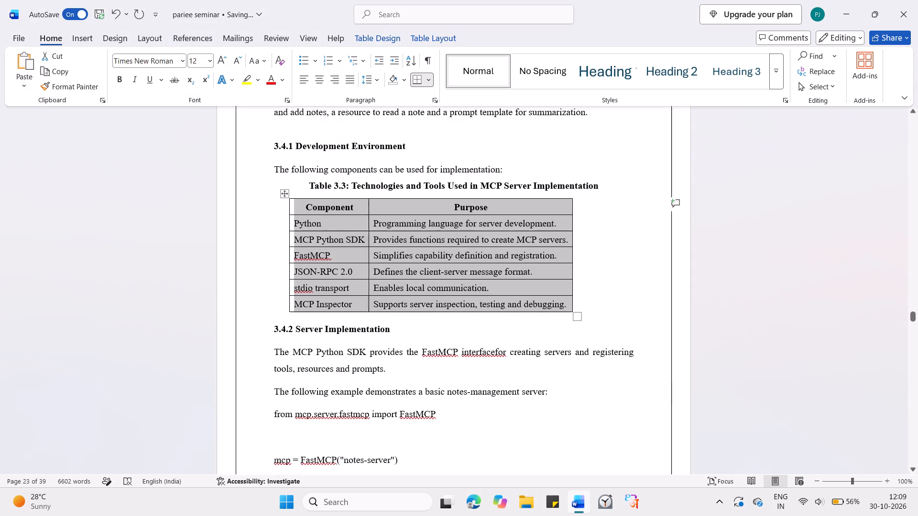
# Remove the space after the first paragraph under the heading "3.4.2 Server Implementation".
pyautogui.click(470, 350)
pyautogui.scroll(-1, 470, 350)
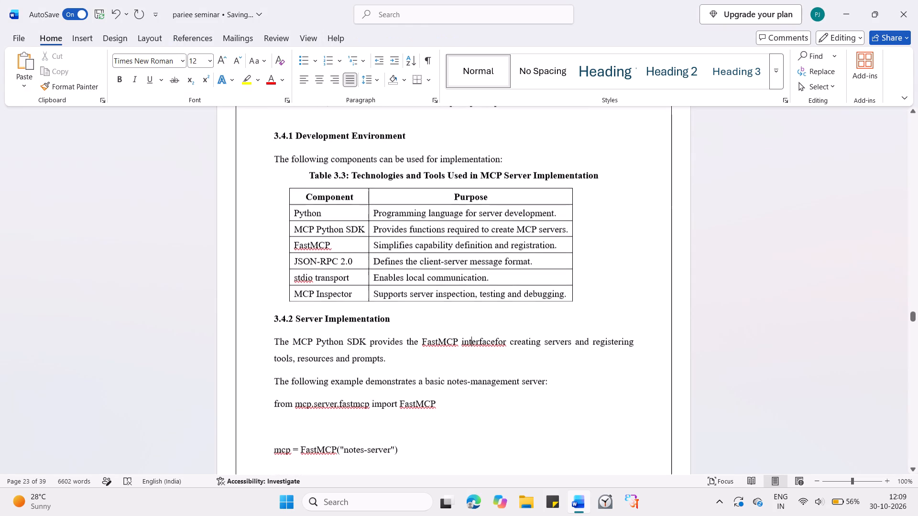
pyautogui.scroll(-2, 470, 350)
pyautogui.click(301, 244)
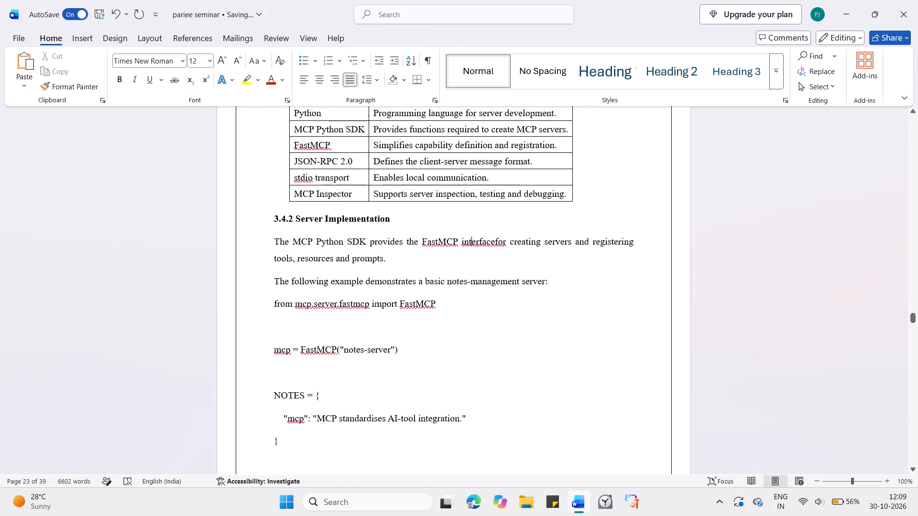
pyautogui.click(369, 81)
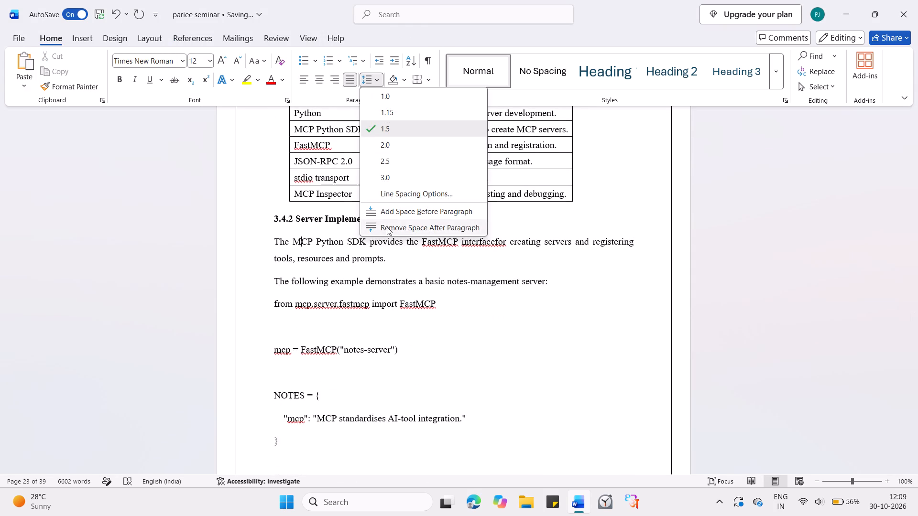
pyautogui.click(387, 228)
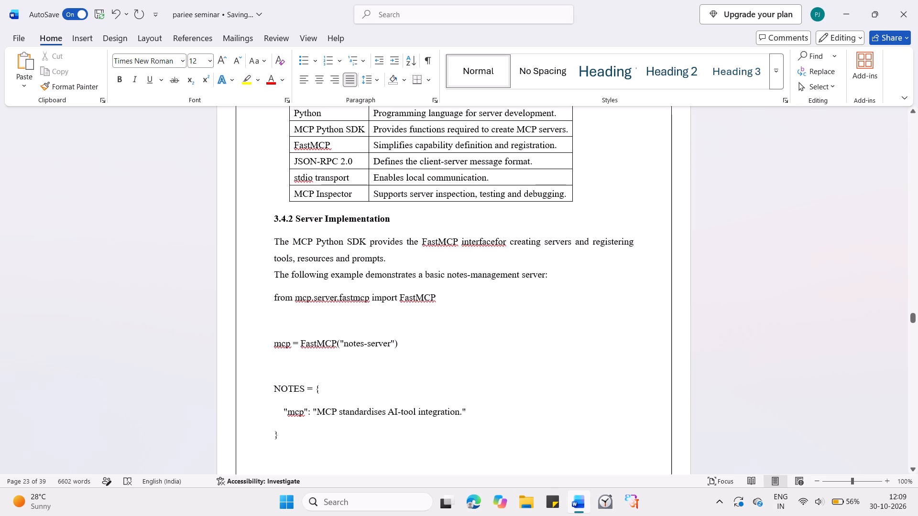
# Remove the space after all lines of the notes-server code listing, from "from mcp.server.fastmcp import FastMCP" through the mcp.run(transport="stdio") line.
pyautogui.click(281, 323)
pyautogui.moveTo(273, 297); pyautogui.dragTo(317, 322)
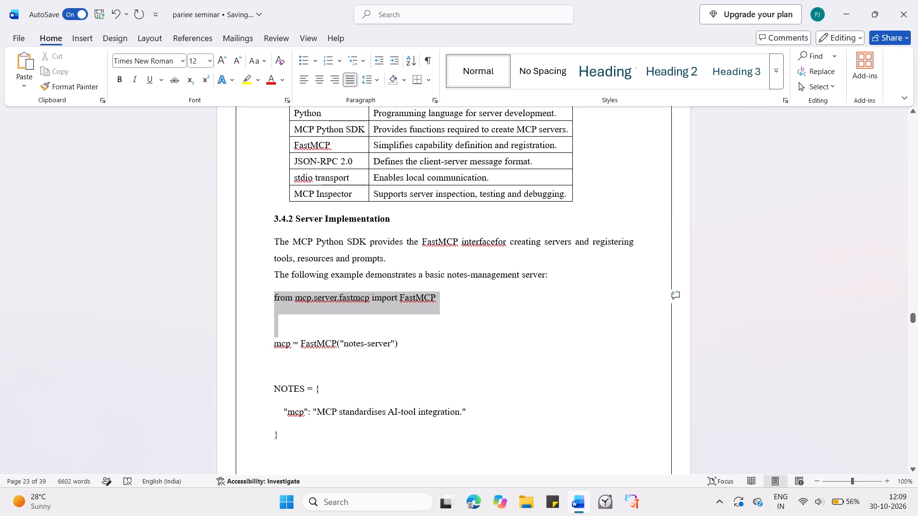
pyautogui.moveTo(317, 322); pyautogui.dragTo(334, 493)
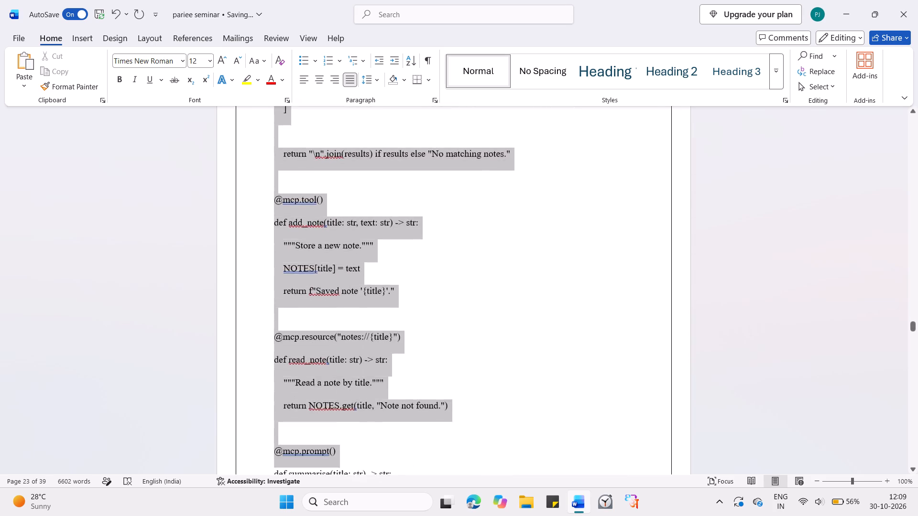
pyautogui.moveTo(334, 493); pyautogui.dragTo(397, 168)
pyautogui.click(367, 72)
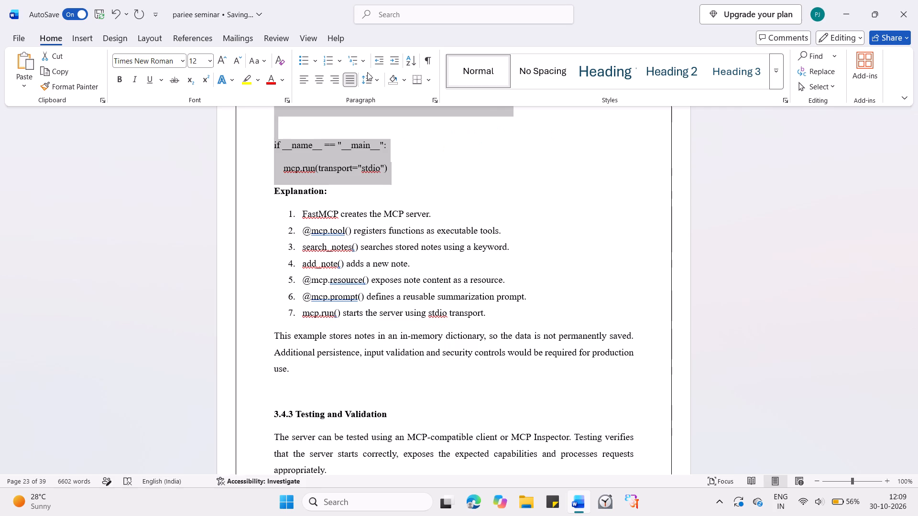
pyautogui.click(367, 79)
pyautogui.click(383, 224)
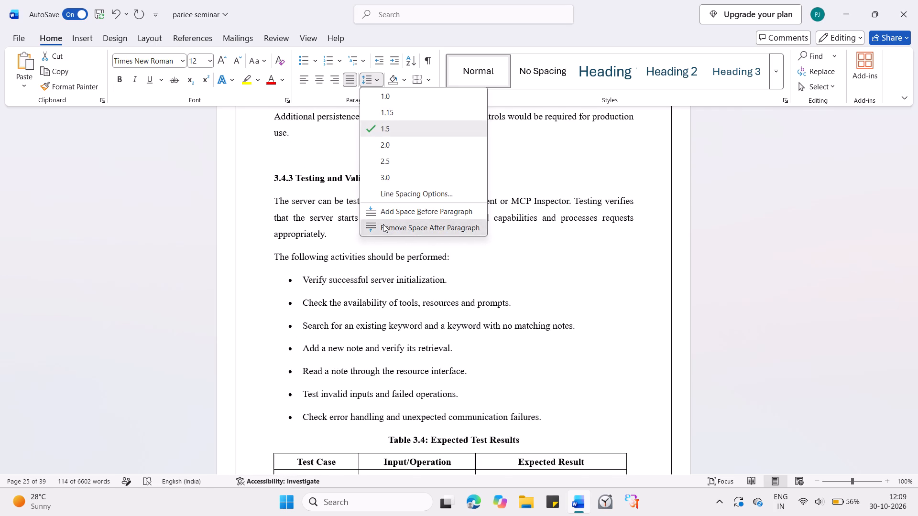
pyautogui.scroll(5, 383, 224)
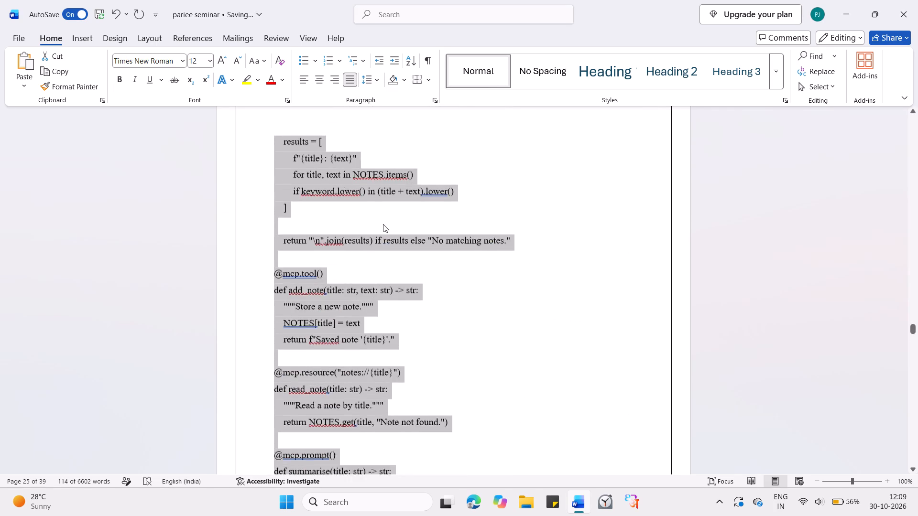
pyautogui.scroll(4, 383, 224)
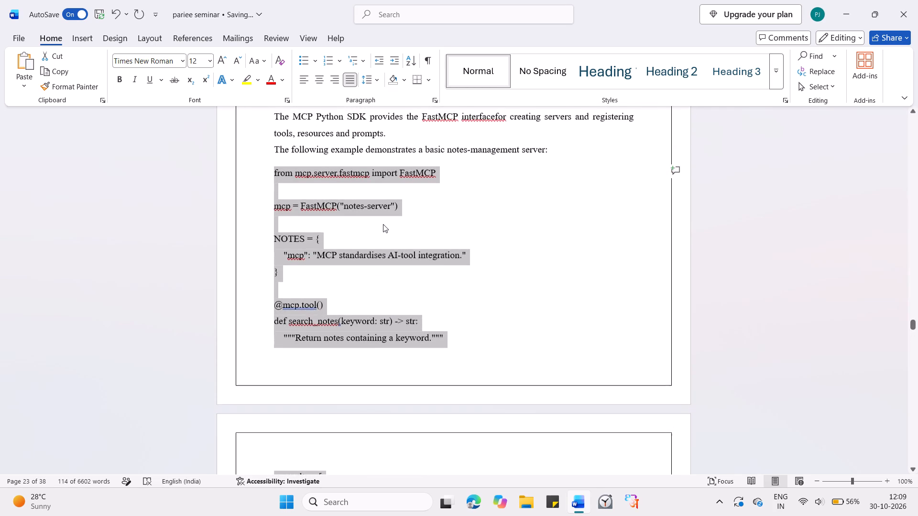
pyautogui.scroll(1, 383, 224)
pyautogui.click(319, 206)
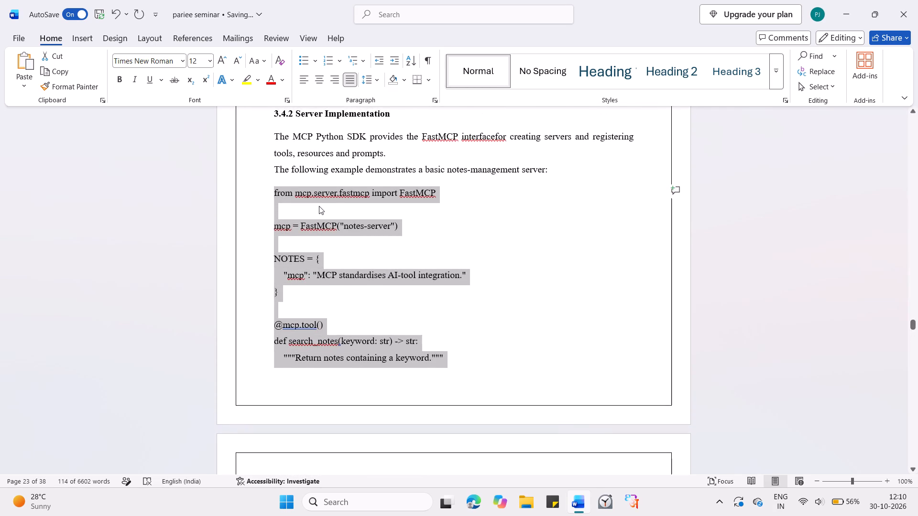
pyautogui.click(372, 79)
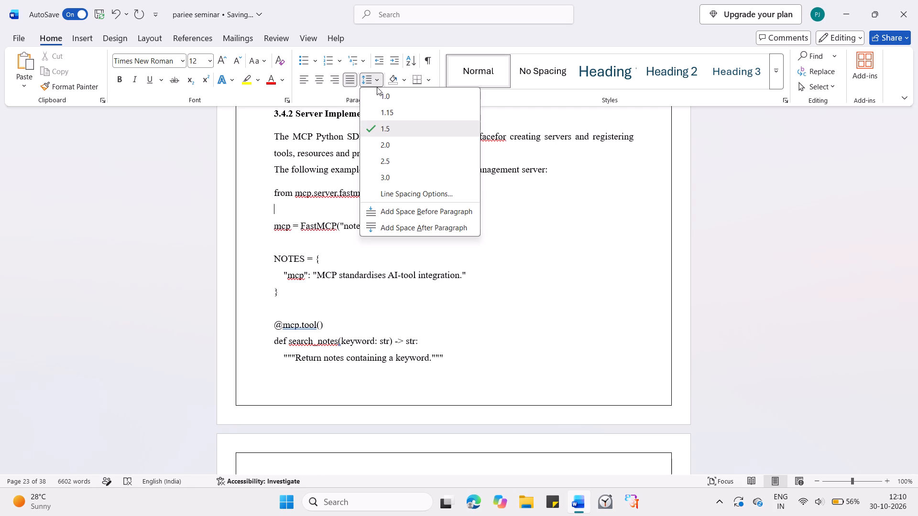
pyautogui.click(383, 91)
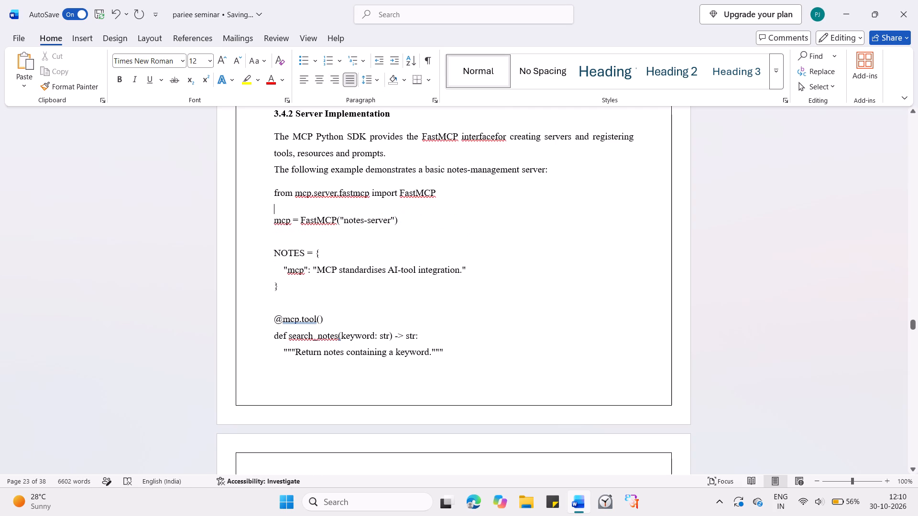
pyautogui.click(299, 238)
pyautogui.moveTo(376, 78); pyautogui.dragTo(386, 96)
pyautogui.click(386, 96)
pyautogui.click(280, 294)
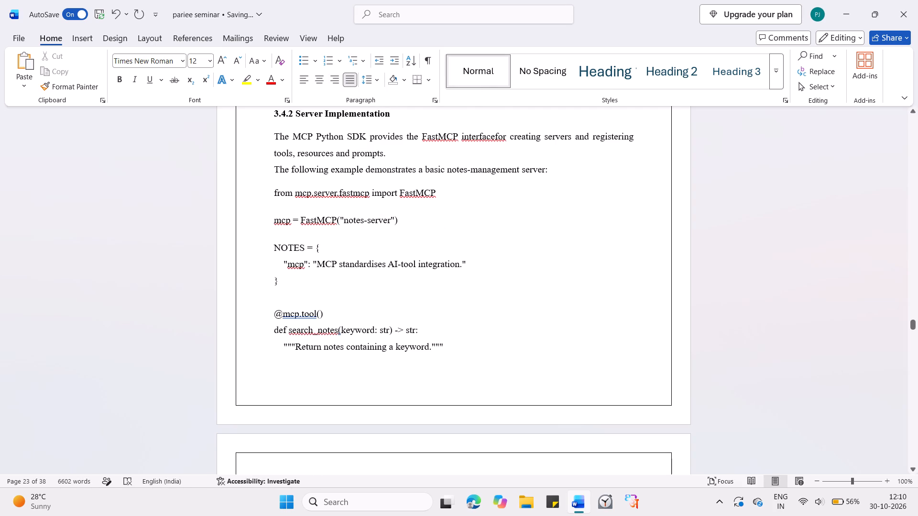
pyautogui.moveTo(369, 81); pyautogui.dragTo(383, 100)
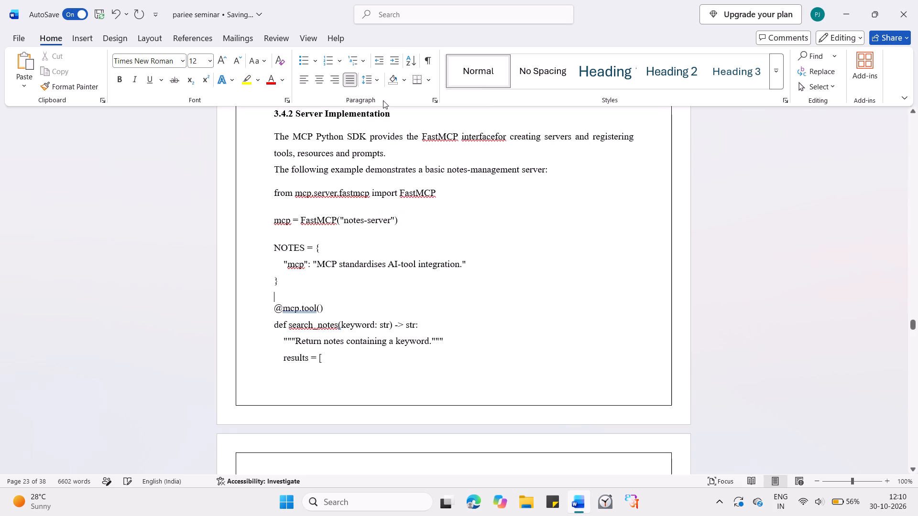
pyautogui.click(383, 100)
# Set line spacing 1.0 on the empty code lines before and after the statement returning "No matching notes.".
pyautogui.scroll(-1, 348, 247)
pyautogui.click(304, 321)
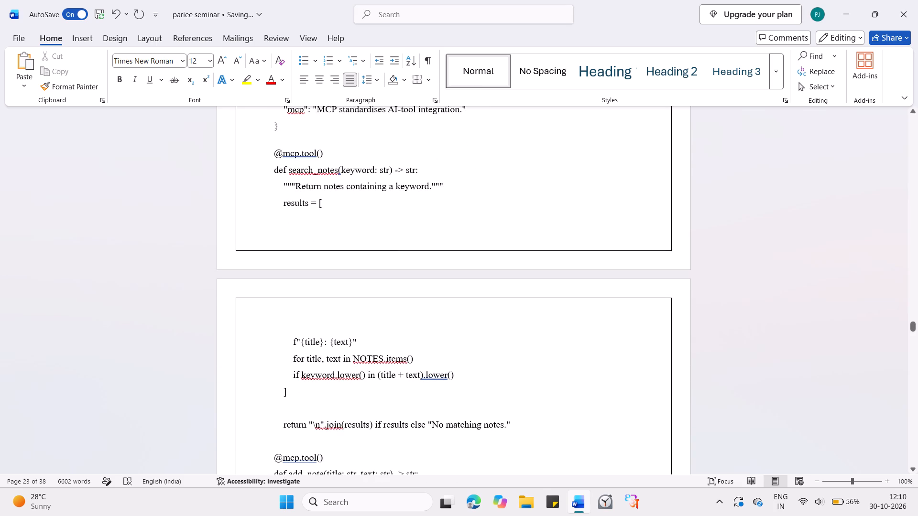
pyautogui.click(296, 403)
pyautogui.click(372, 79)
pyautogui.click(391, 95)
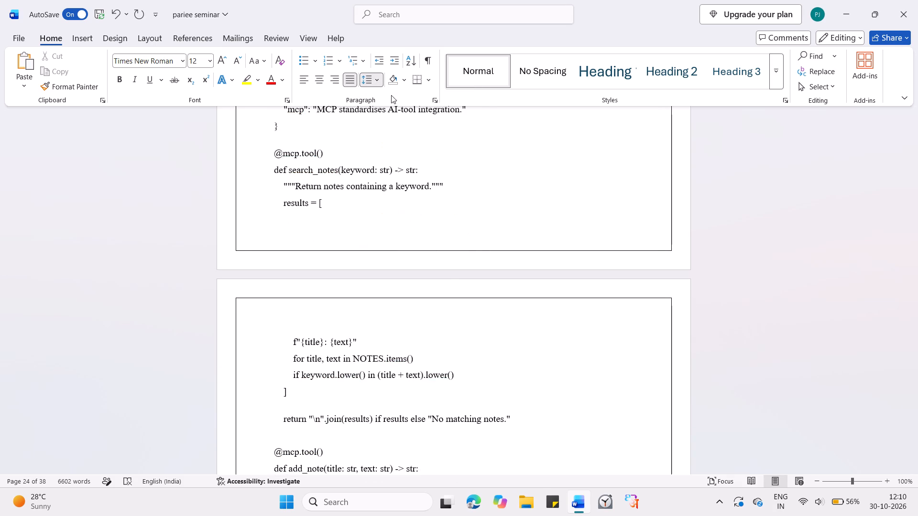
pyautogui.scroll(-1, 347, 212)
pyautogui.click(279, 257)
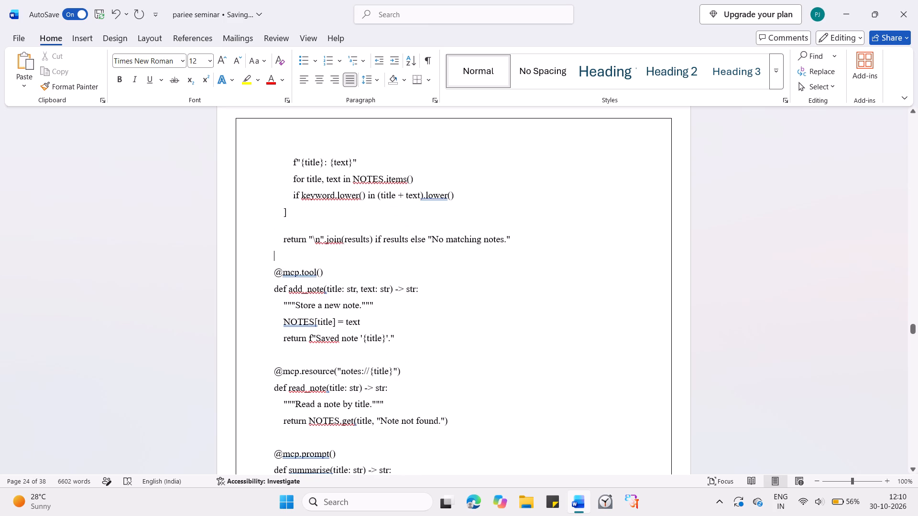
pyautogui.click(368, 86)
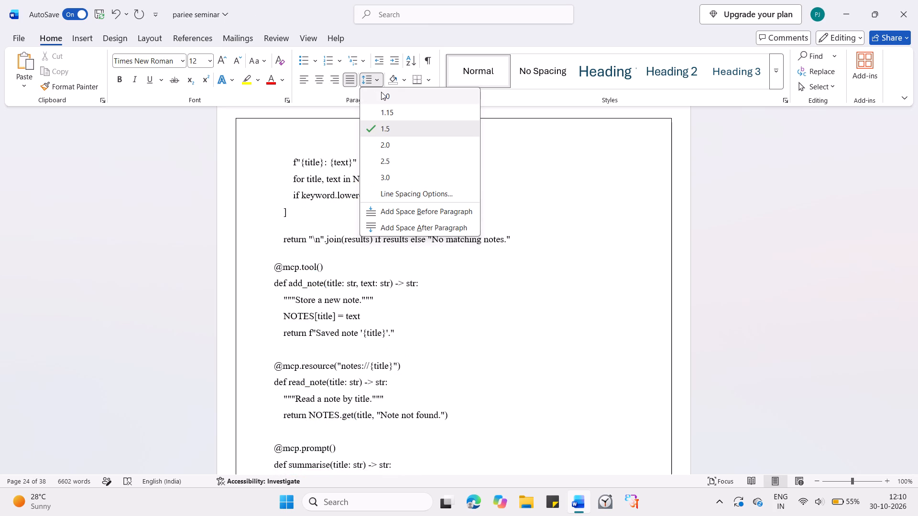
pyautogui.click(382, 92)
pyautogui.scroll(-1, 329, 252)
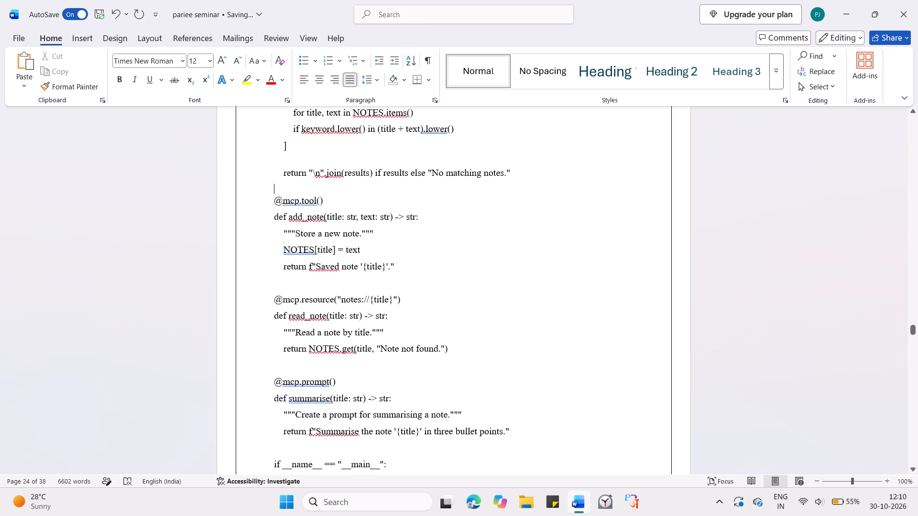
pyautogui.click(287, 281)
pyautogui.click(368, 78)
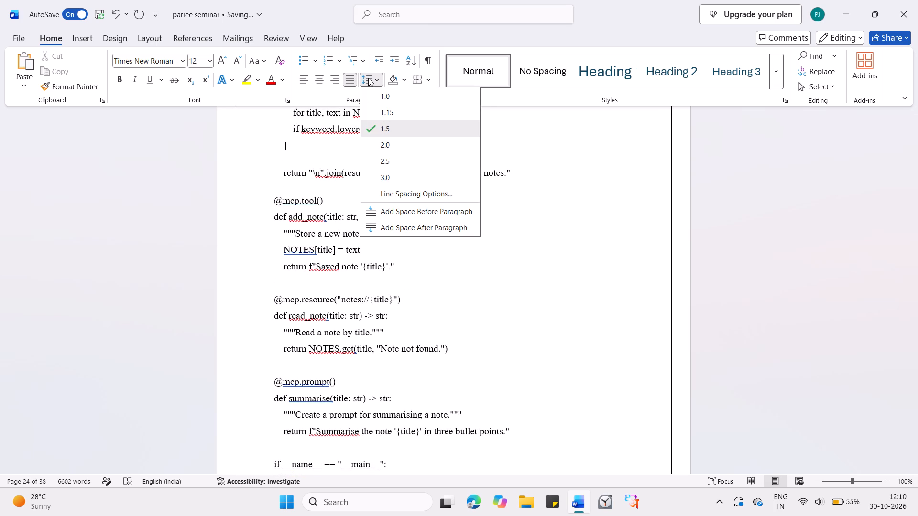
pyautogui.click(387, 90)
pyautogui.scroll(-1, 320, 296)
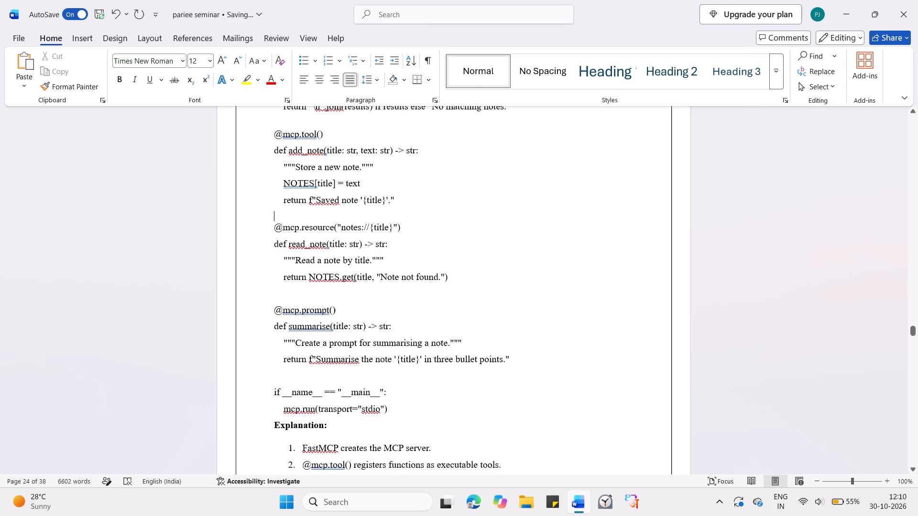
pyautogui.click(269, 289)
pyautogui.click(366, 78)
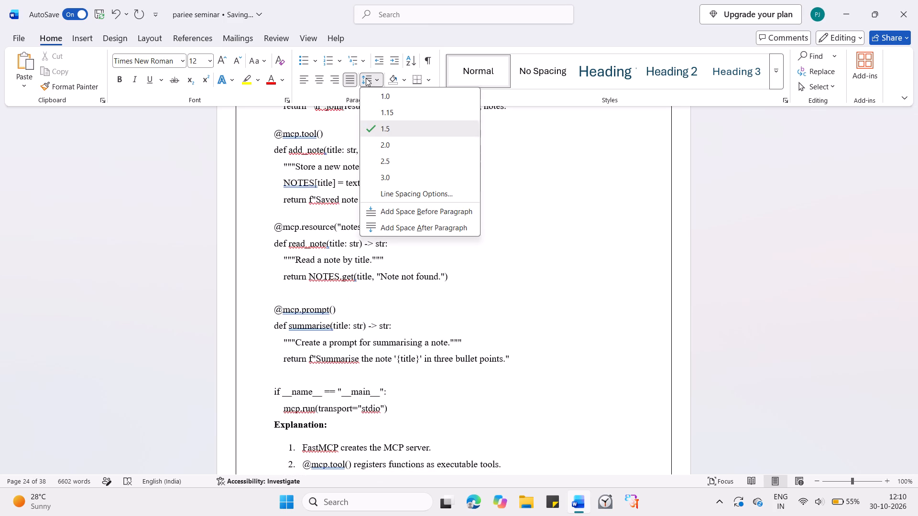
pyautogui.click(385, 96)
pyautogui.scroll(-1, 332, 207)
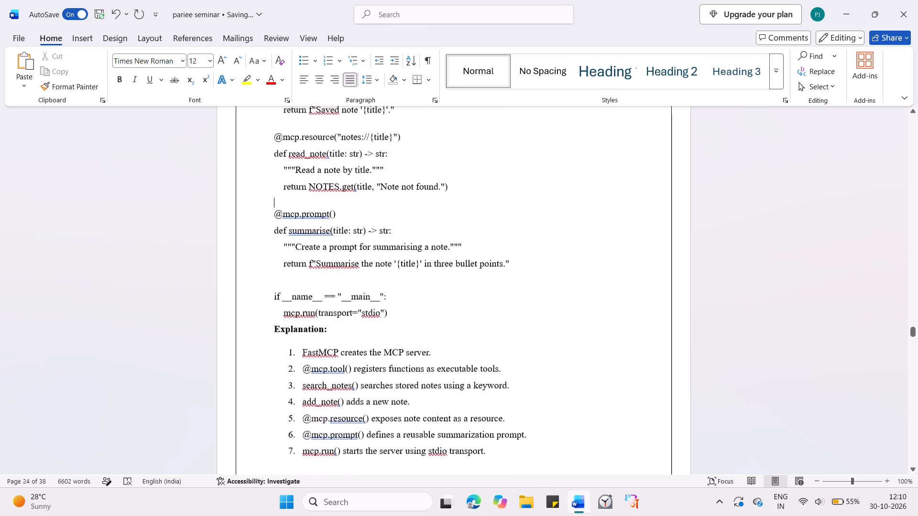
pyautogui.click(275, 281)
pyautogui.click(370, 76)
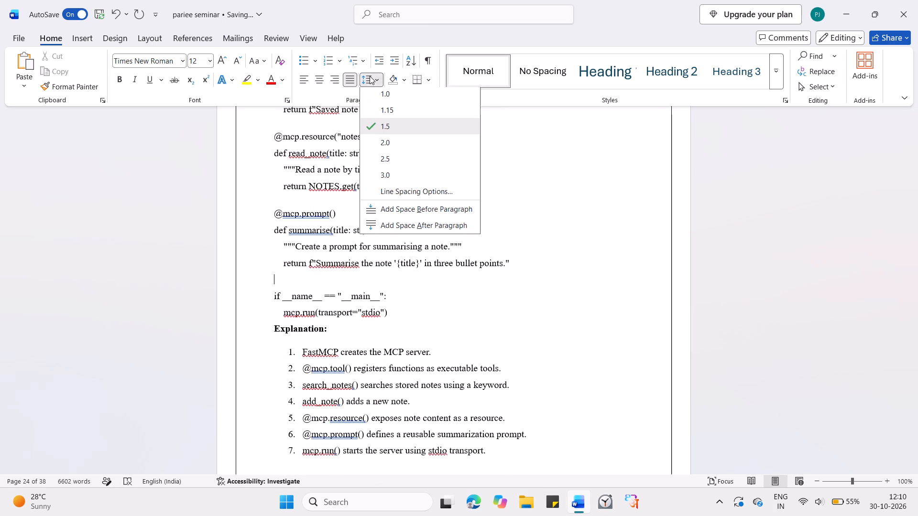
pyautogui.click(388, 95)
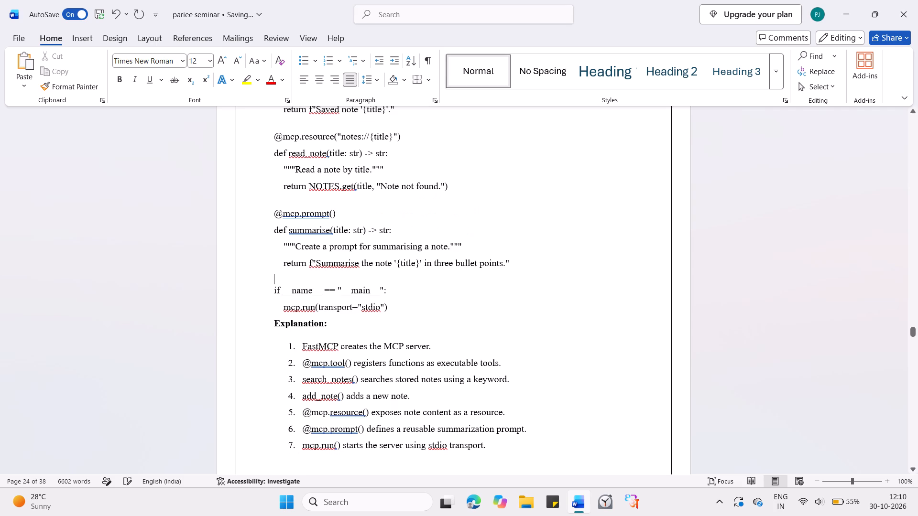
# Set font size 11 on the five empty code lines from above if __name__ == "__main__": back to the one before the "No matching notes." return.
pyautogui.click(237, 55)
pyautogui.click(277, 198)
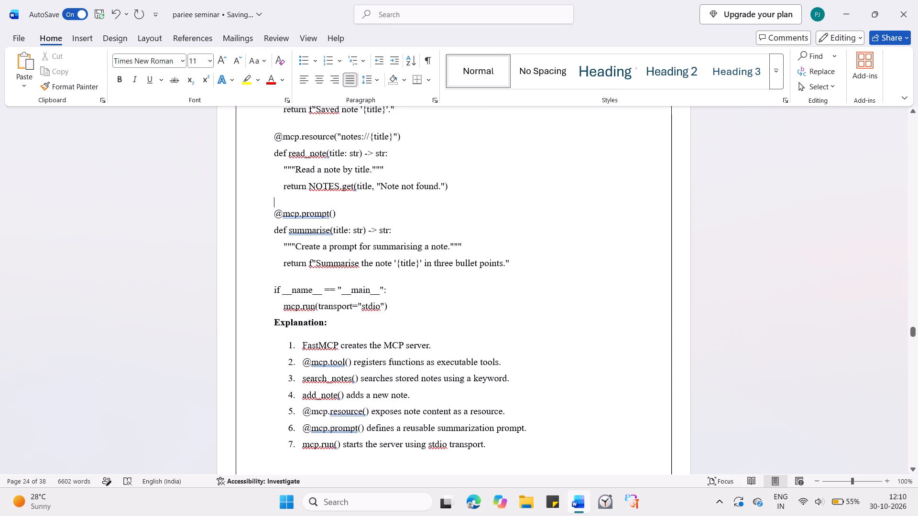
pyautogui.click(240, 57)
pyautogui.scroll(1, 308, 149)
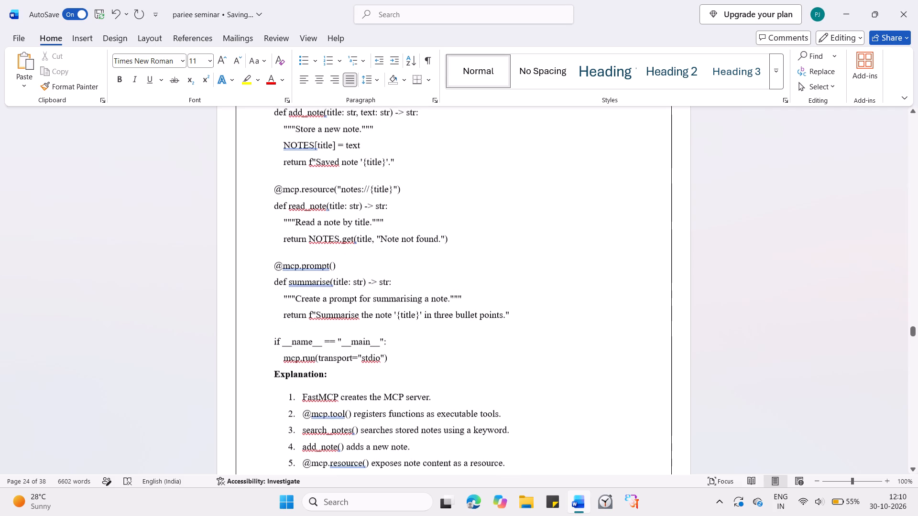
pyautogui.click(292, 184)
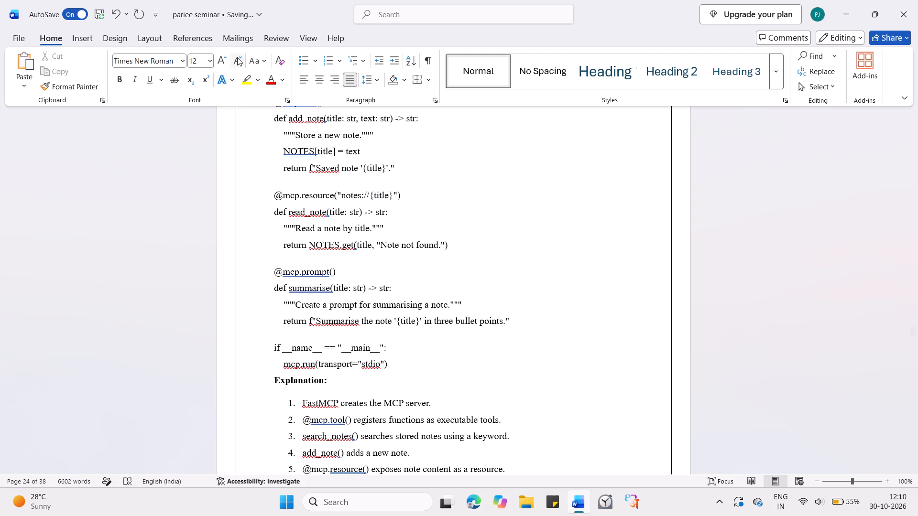
pyautogui.click(237, 57)
pyautogui.scroll(2, 303, 152)
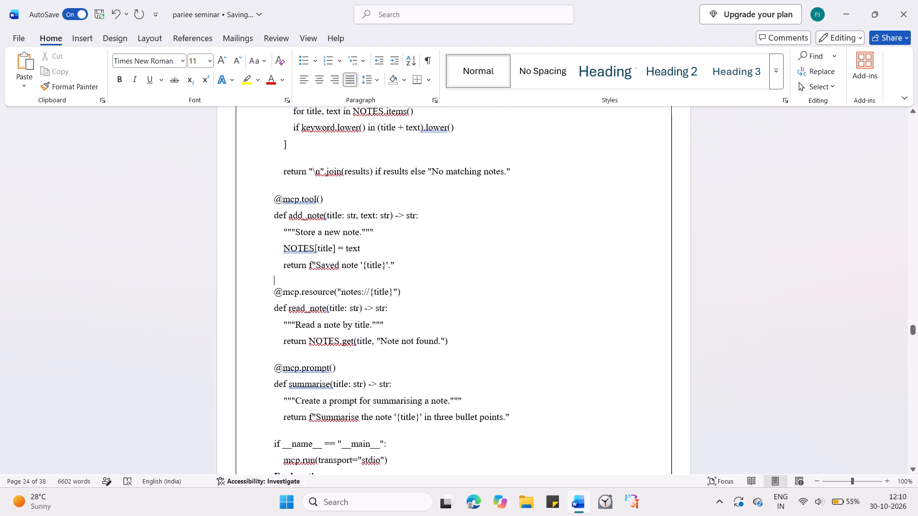
pyautogui.click(282, 184)
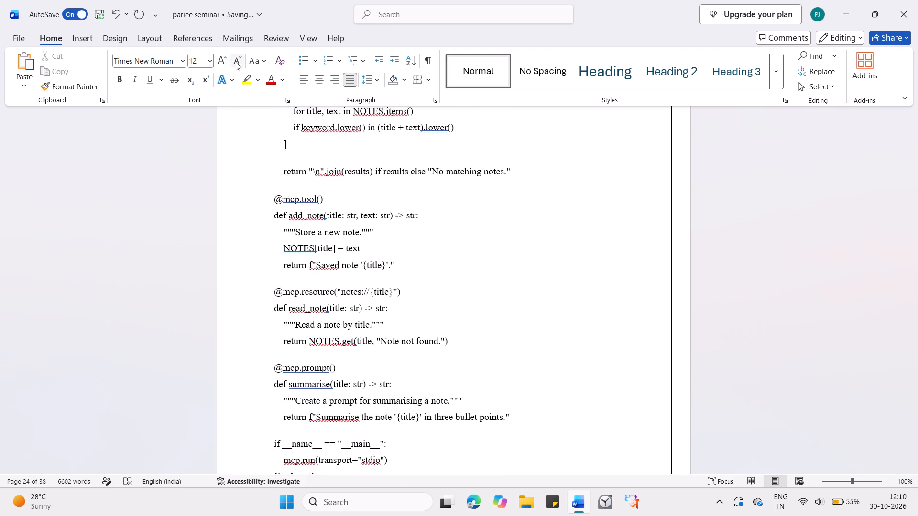
pyautogui.click(236, 62)
pyautogui.click(284, 162)
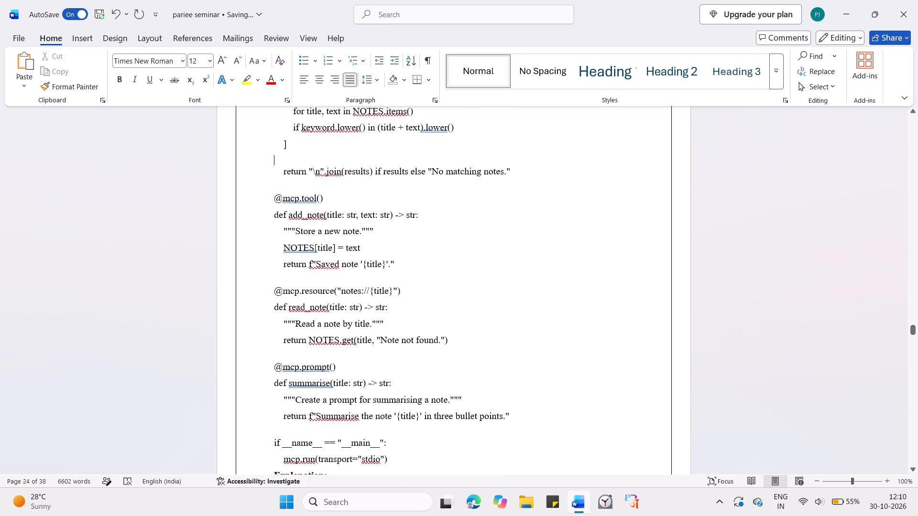
pyautogui.click(233, 58)
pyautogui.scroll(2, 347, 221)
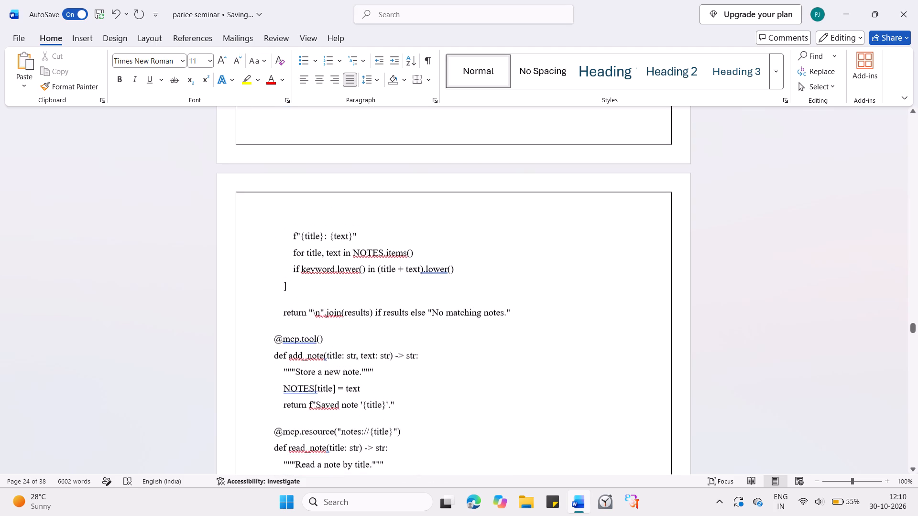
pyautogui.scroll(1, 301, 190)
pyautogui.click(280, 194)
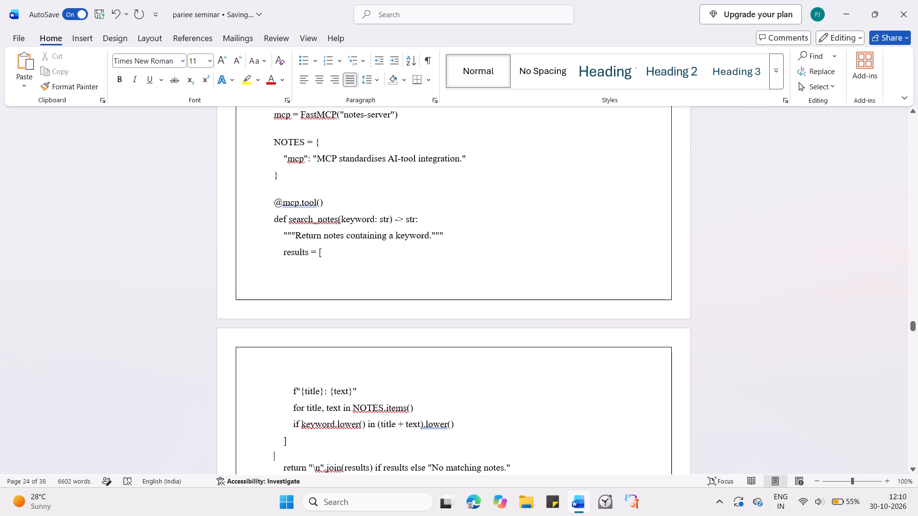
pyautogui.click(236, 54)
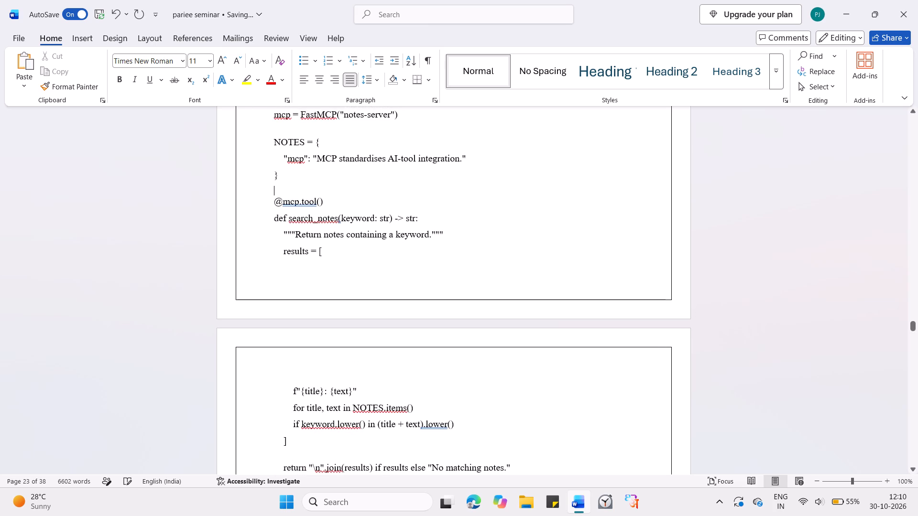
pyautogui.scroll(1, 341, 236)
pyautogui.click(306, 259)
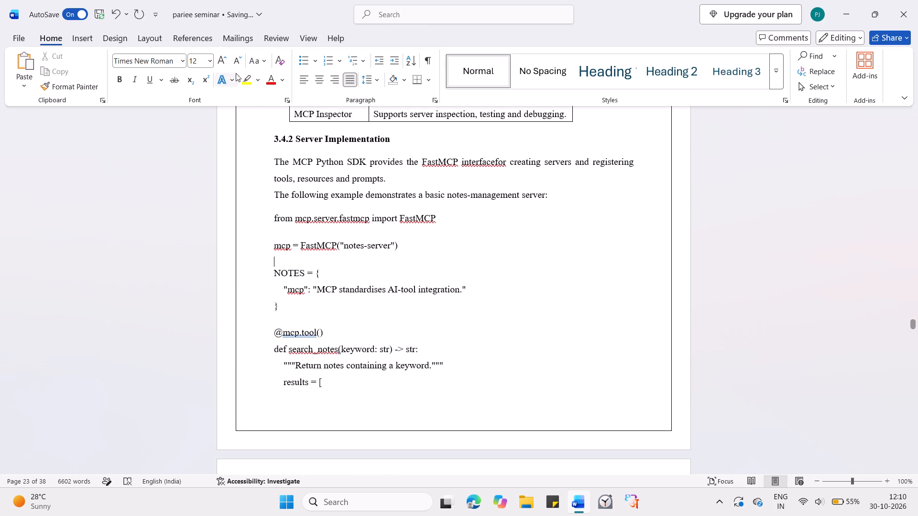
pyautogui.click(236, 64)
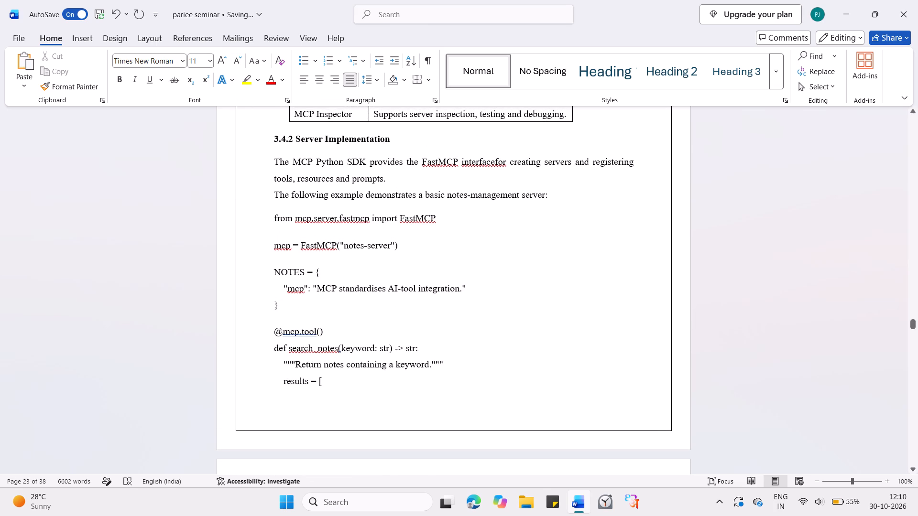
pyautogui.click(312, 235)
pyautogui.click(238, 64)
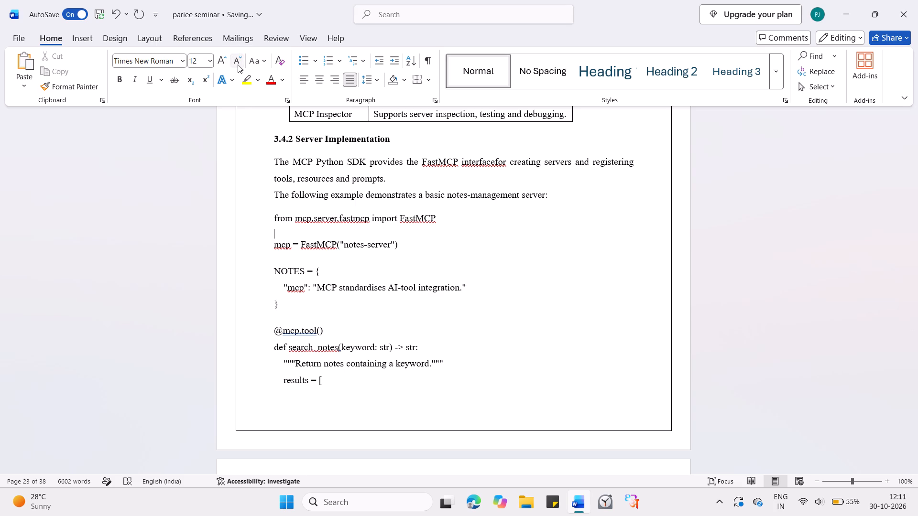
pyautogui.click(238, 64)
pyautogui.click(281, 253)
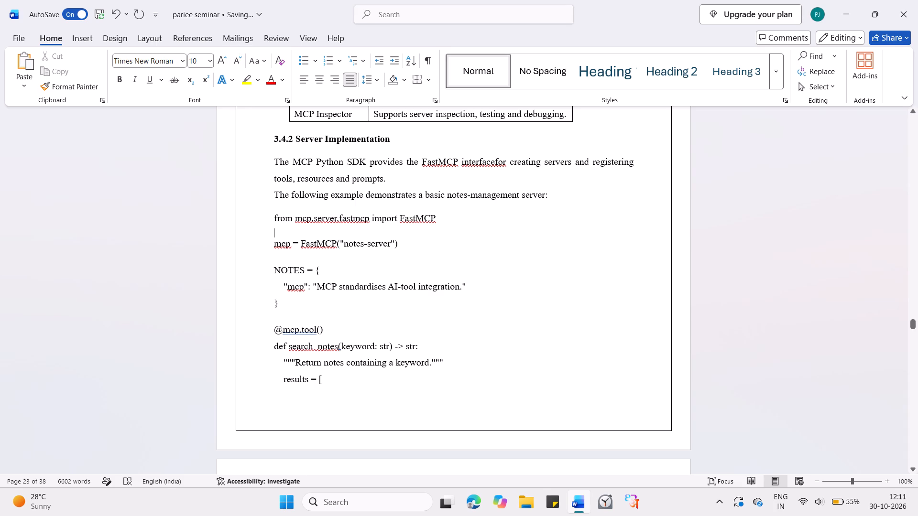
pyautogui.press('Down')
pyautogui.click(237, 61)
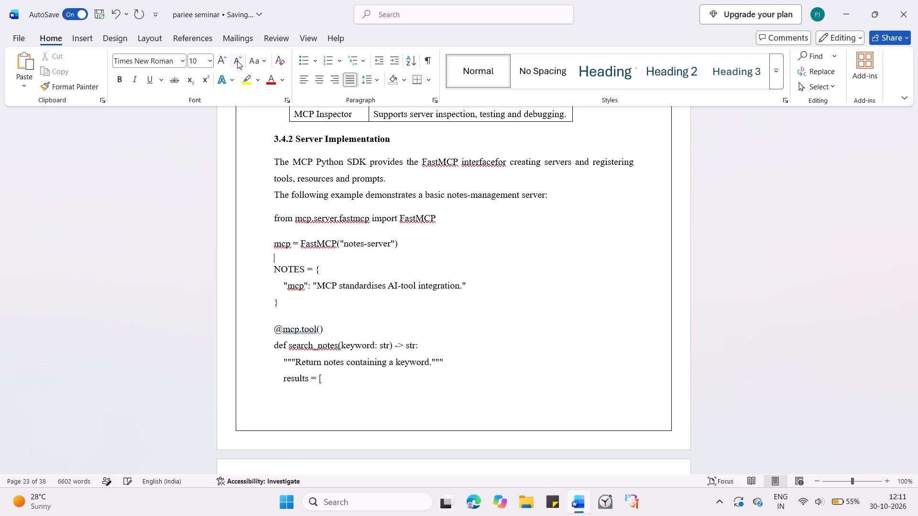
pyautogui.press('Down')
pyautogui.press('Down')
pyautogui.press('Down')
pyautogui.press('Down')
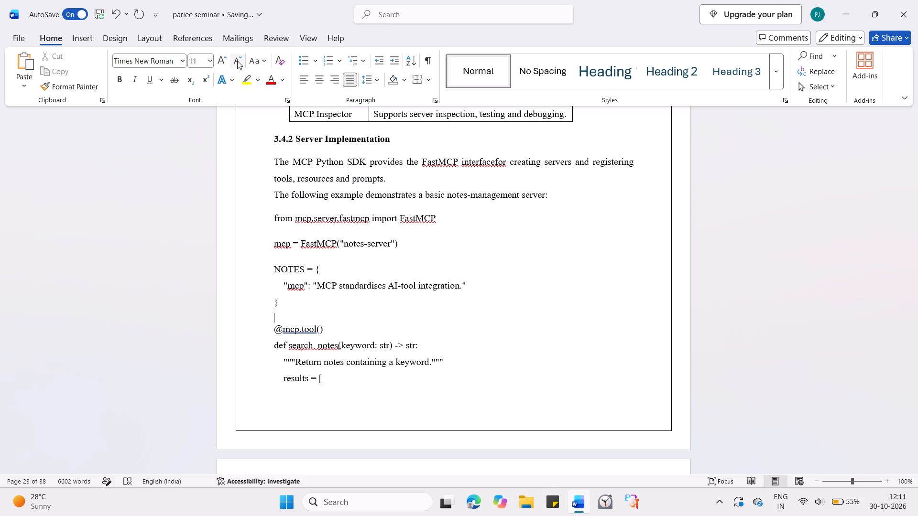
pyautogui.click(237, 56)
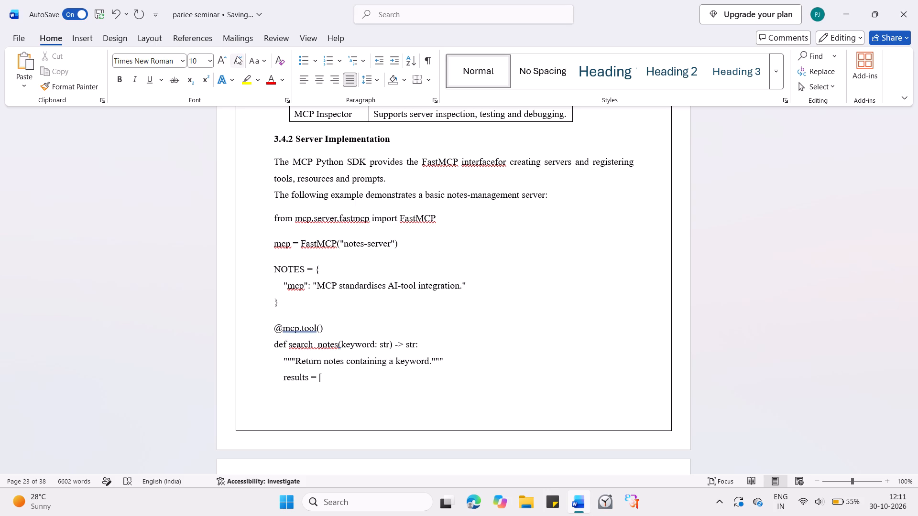
# Reduce the font size of the empty code line above mcp = FastMCP("notes-server") to 5.
pyautogui.press('Up')
pyautogui.press('Up')
pyautogui.press('Up')
pyautogui.press('Up')
pyautogui.press('Up')
pyautogui.press('Up')
pyautogui.press('Up')
pyautogui.press('Up')
pyautogui.press('Down')
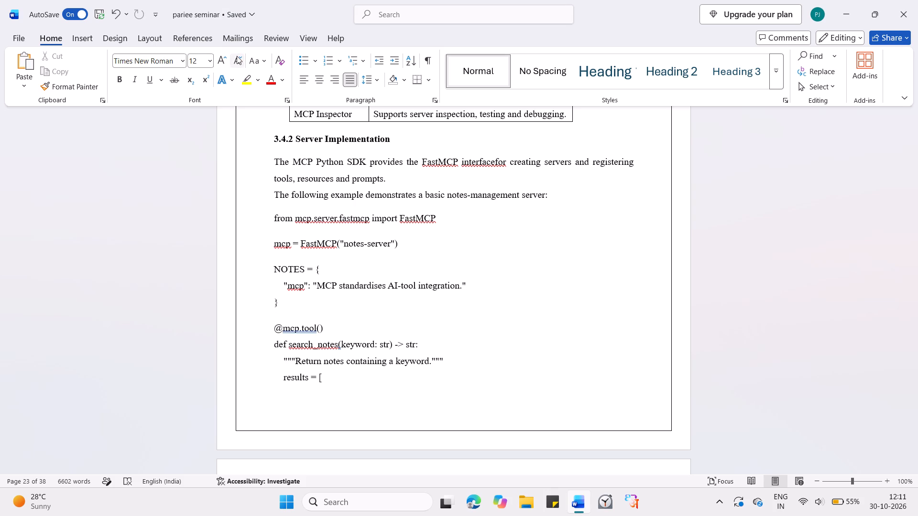
pyautogui.press('Down')
pyautogui.click(235, 57)
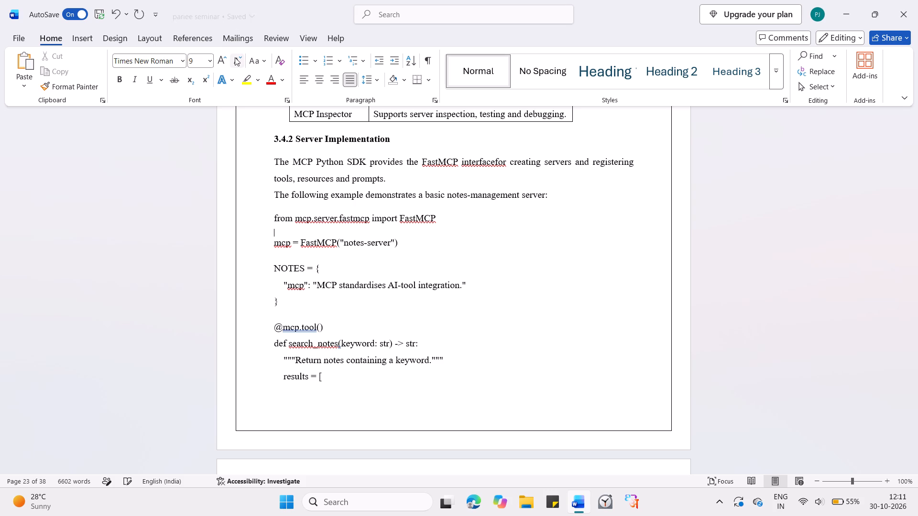
pyautogui.click(235, 57)
pyautogui.click(235, 57)
pyautogui.click(235, 57)
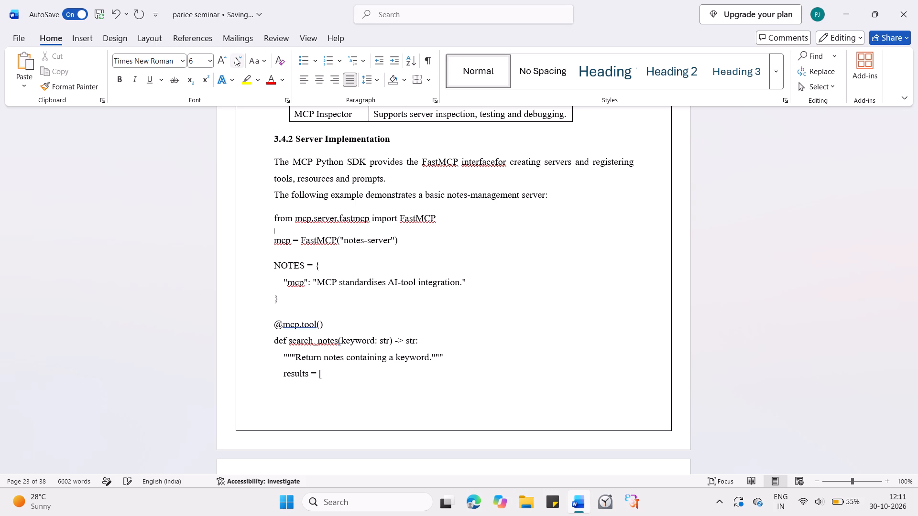
pyautogui.click(235, 57)
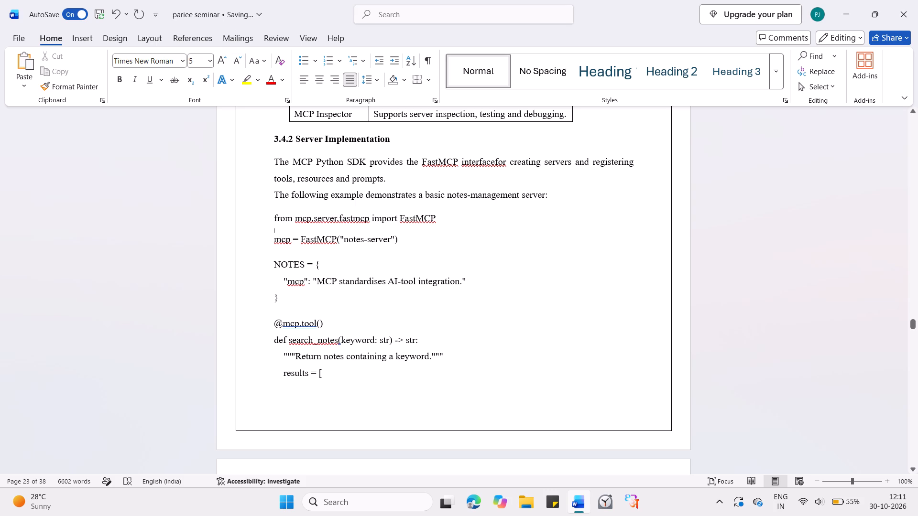
pyautogui.press('Down')
pyautogui.press('Down')
pyautogui.click(198, 61)
pyautogui.press('5')
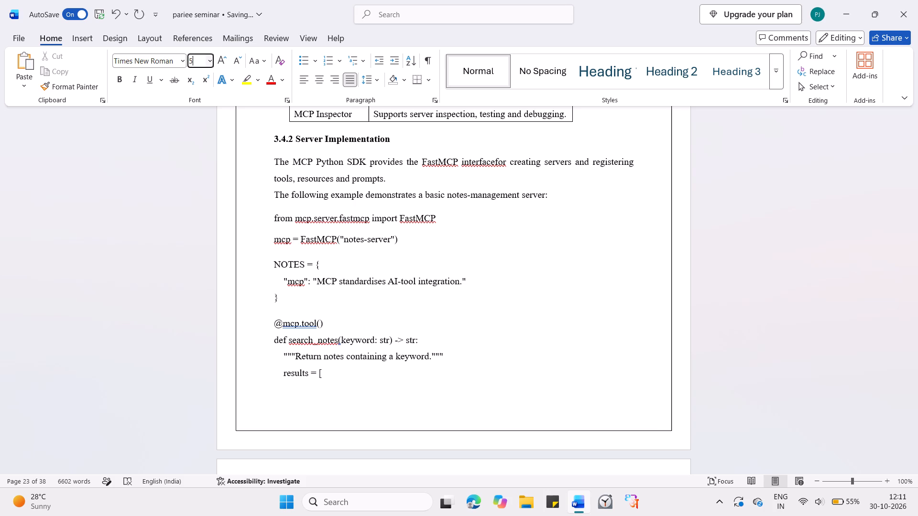
pyautogui.press('Return')
pyautogui.press('Down')
pyautogui.press('Down')
pyautogui.press('Down')
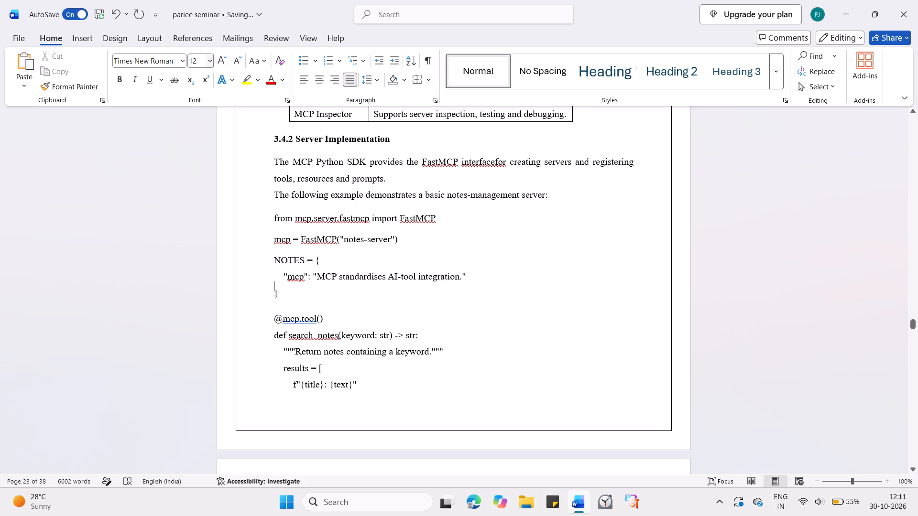
pyautogui.press('Down')
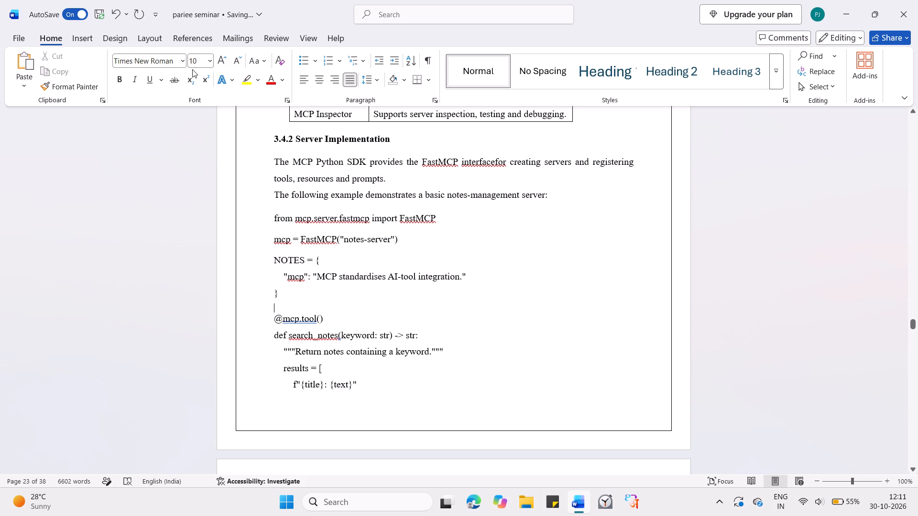
pyautogui.click(198, 60)
pyautogui.press('5')
pyautogui.press('Return')
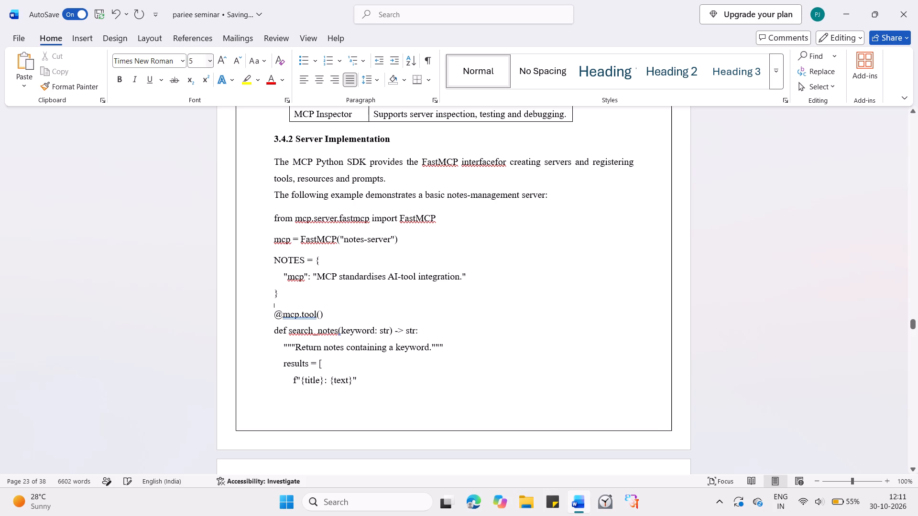
pyautogui.press('Down')
pyautogui.press('Down')
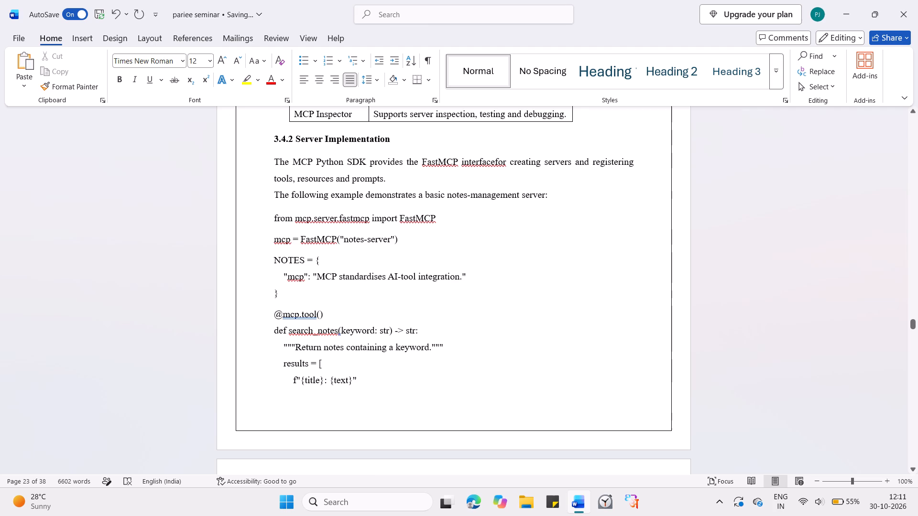
pyautogui.scroll(-2, 366, 344)
pyautogui.click(275, 388)
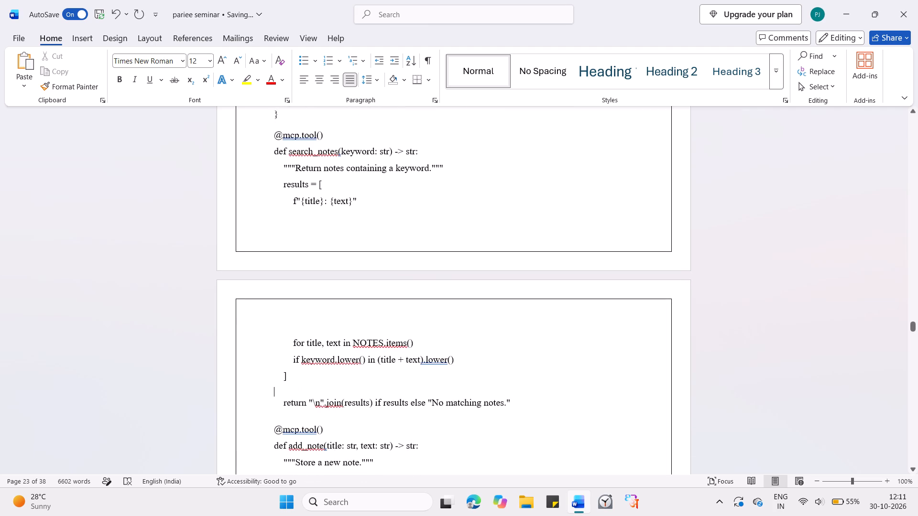
pyautogui.click(197, 58)
pyautogui.press('5')
pyautogui.press('Return')
pyautogui.press('Down')
pyautogui.press('Down')
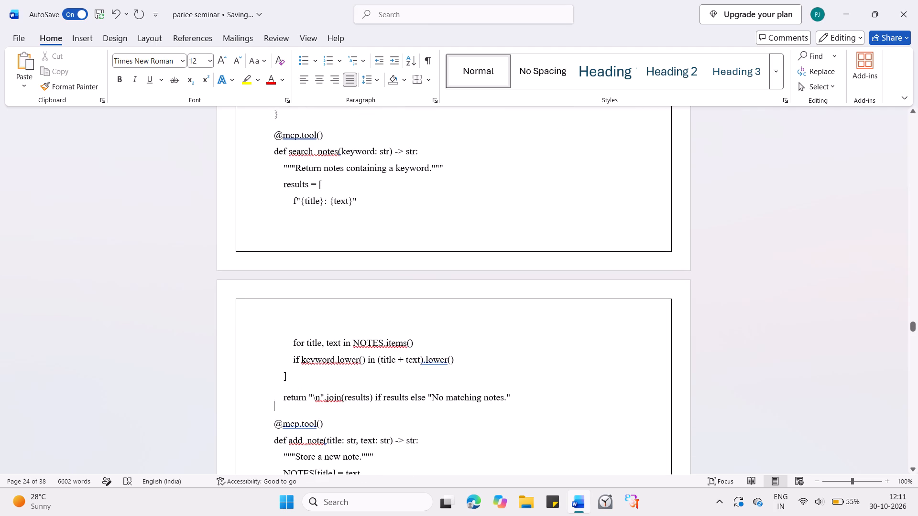
pyautogui.click(200, 57)
pyautogui.press('5')
pyautogui.press('Return')
pyautogui.scroll(-1, 220, 70)
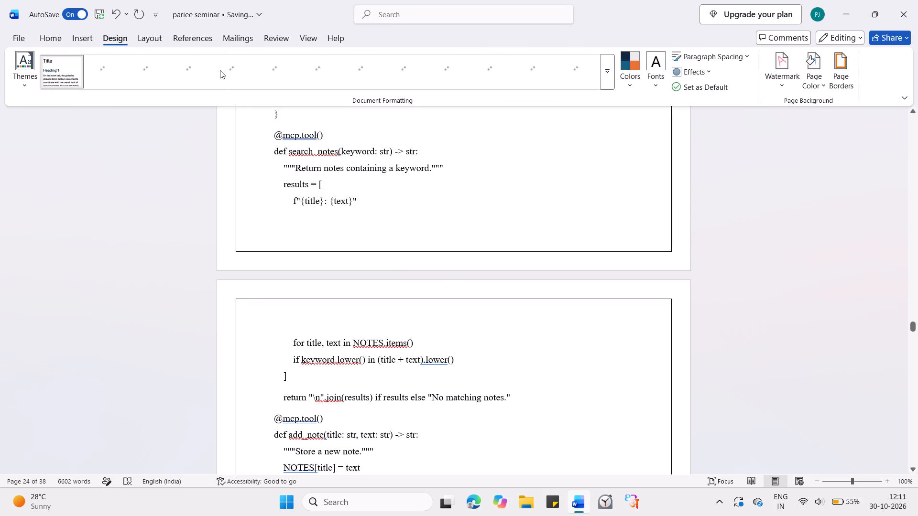
pyautogui.press('Down')
pyautogui.press('Down')
pyautogui.press('Down')
pyautogui.press('Down')
pyautogui.press('Down')
pyautogui.press('Down')
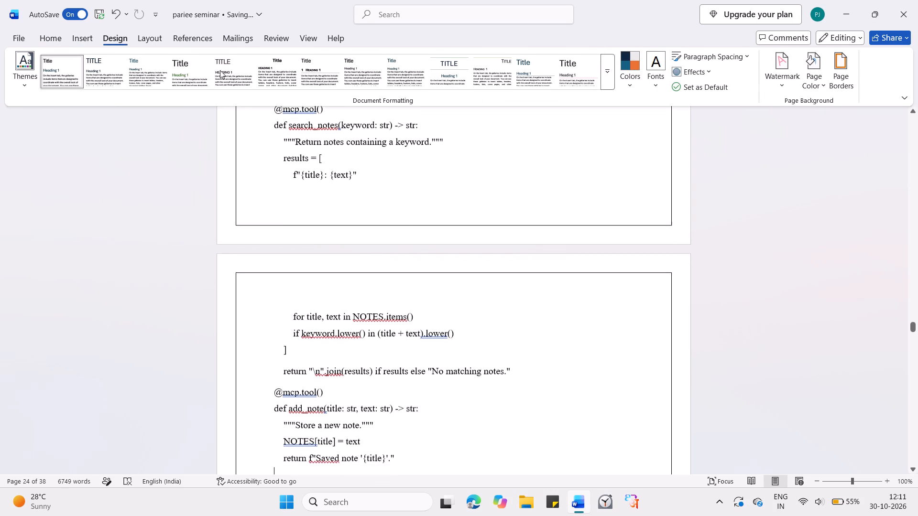
pyautogui.press('Down')
pyautogui.press('Up')
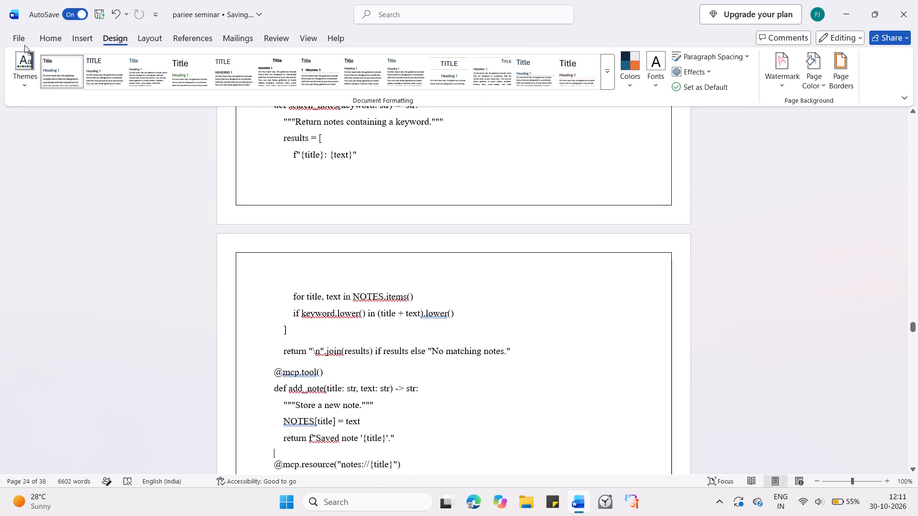
pyautogui.click(44, 38)
pyautogui.click(197, 57)
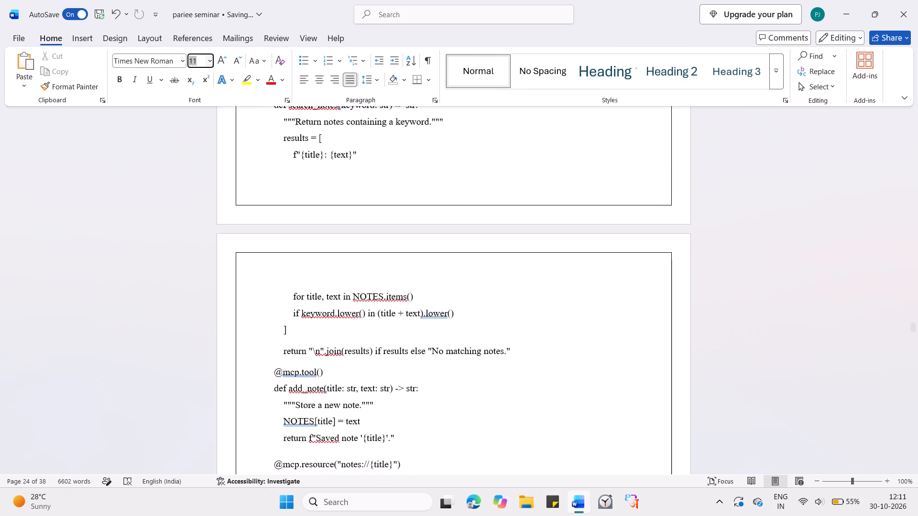
pyautogui.press('5')
pyautogui.press('Return')
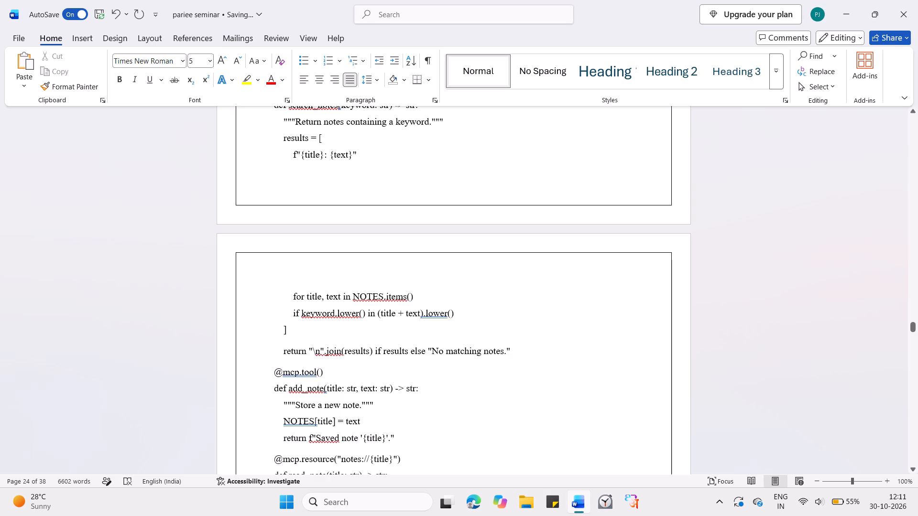
pyautogui.scroll(-2, 383, 267)
pyautogui.click(272, 367)
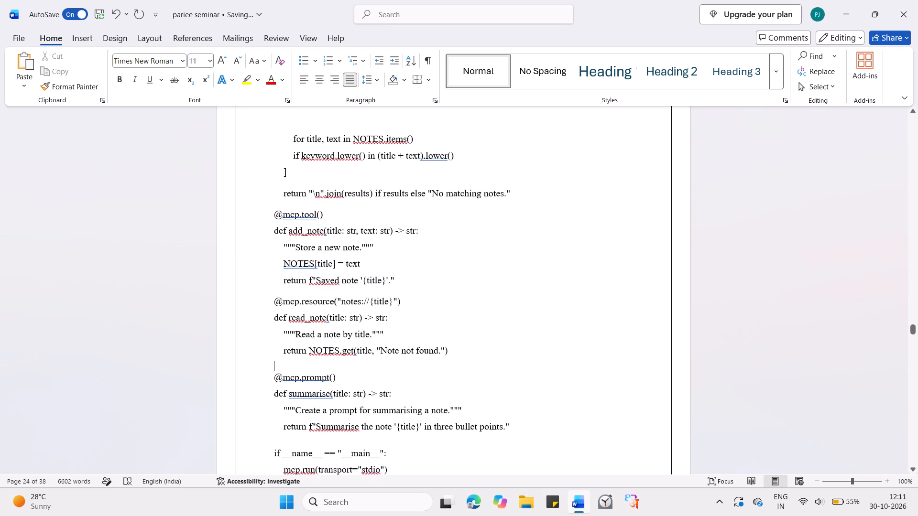
pyautogui.click(198, 58)
pyautogui.press('5')
pyautogui.press('Return')
pyautogui.scroll(-1, 339, 298)
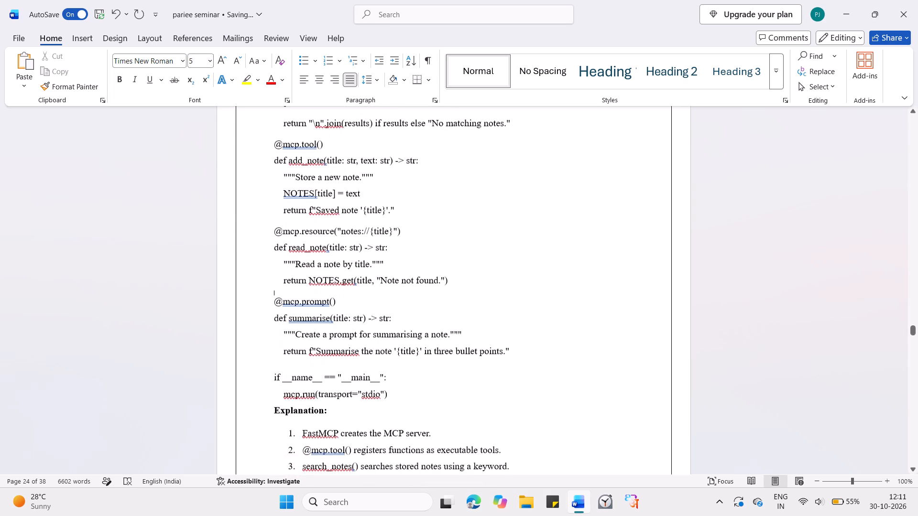
pyautogui.click(283, 368)
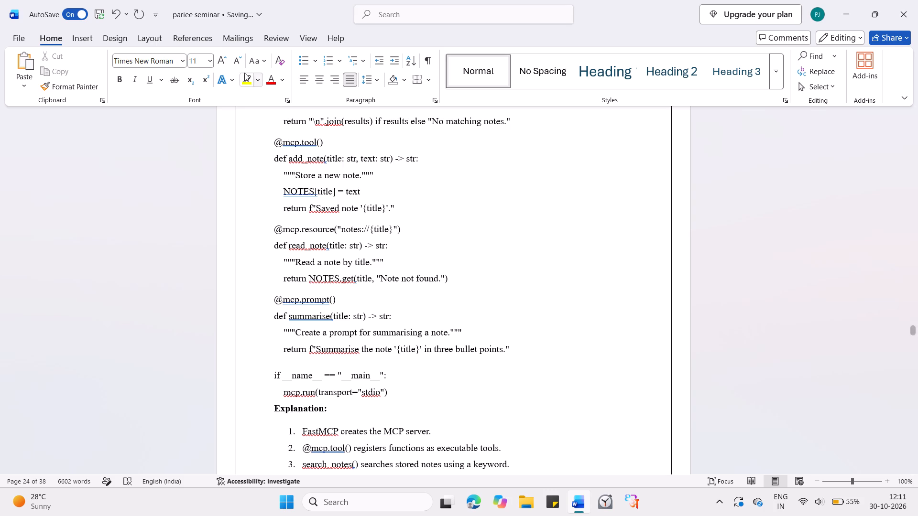
pyautogui.click(197, 58)
pyautogui.press('5')
pyautogui.press('Return')
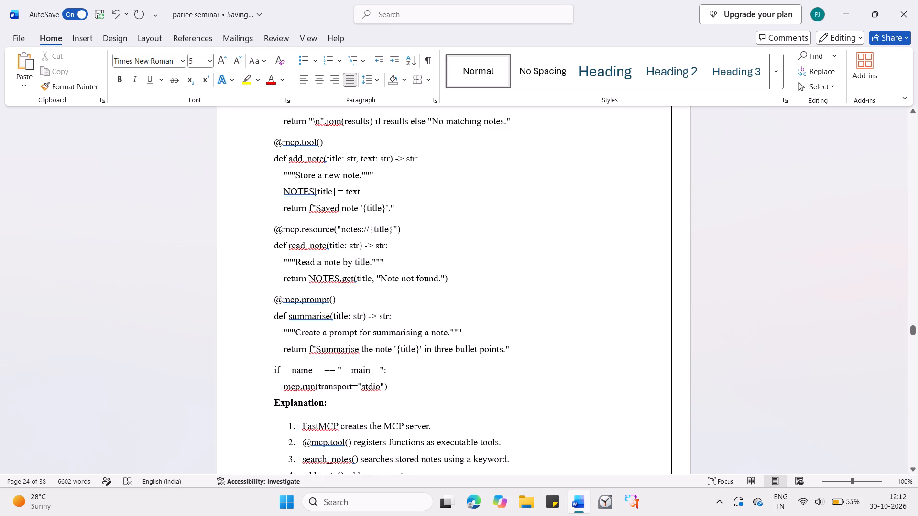
# Add space after the mcp.run(transport="stdio") code line that precedes the Explanation heading.
pyautogui.scroll(-1, 454, 271)
pyautogui.click(317, 283)
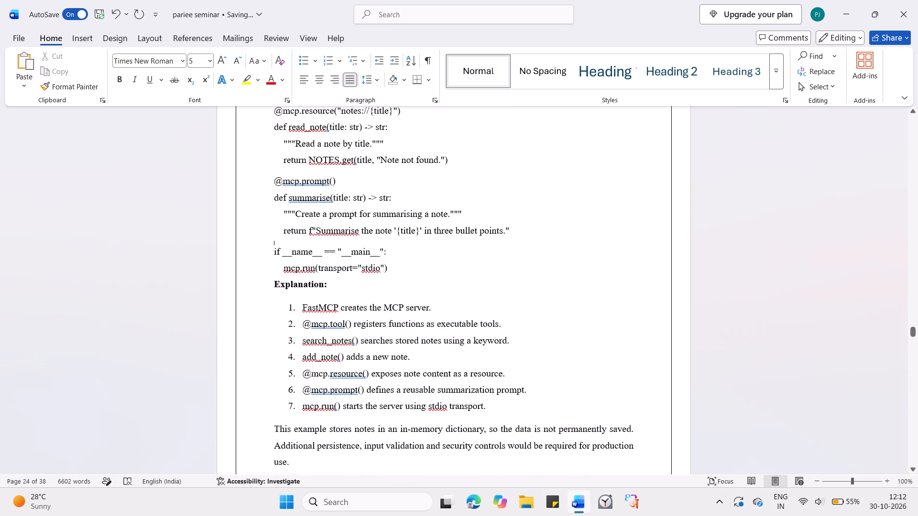
pyautogui.click(331, 267)
pyautogui.click(365, 83)
pyautogui.click(412, 224)
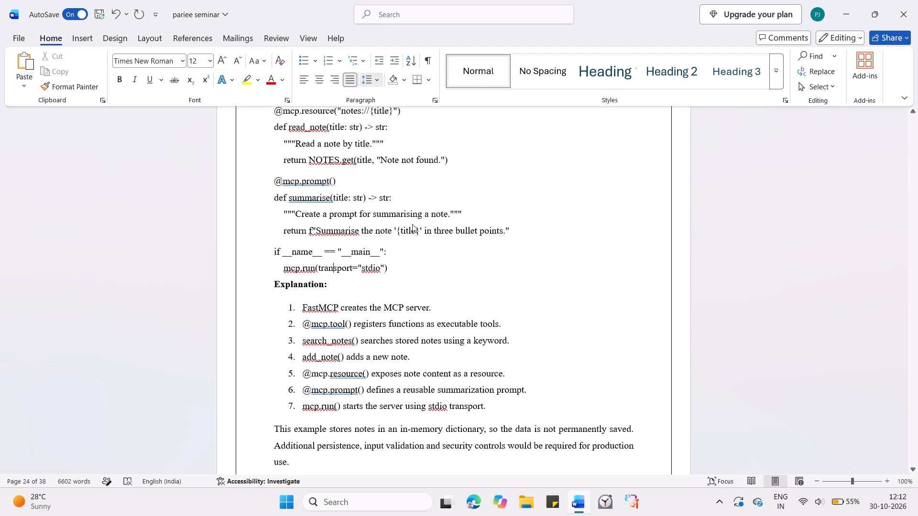
# Remove the space after the Explanation: heading above the numbered list.
pyautogui.click(293, 296)
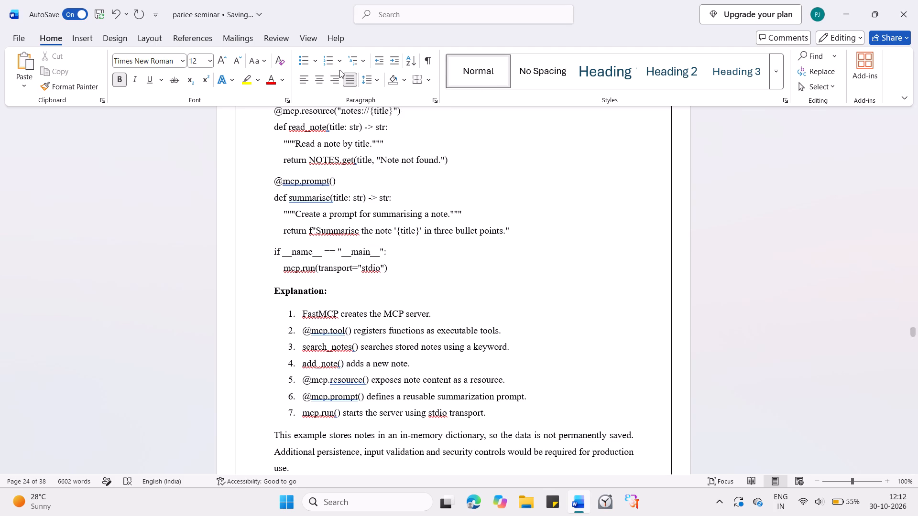
pyautogui.click(373, 75)
pyautogui.click(393, 227)
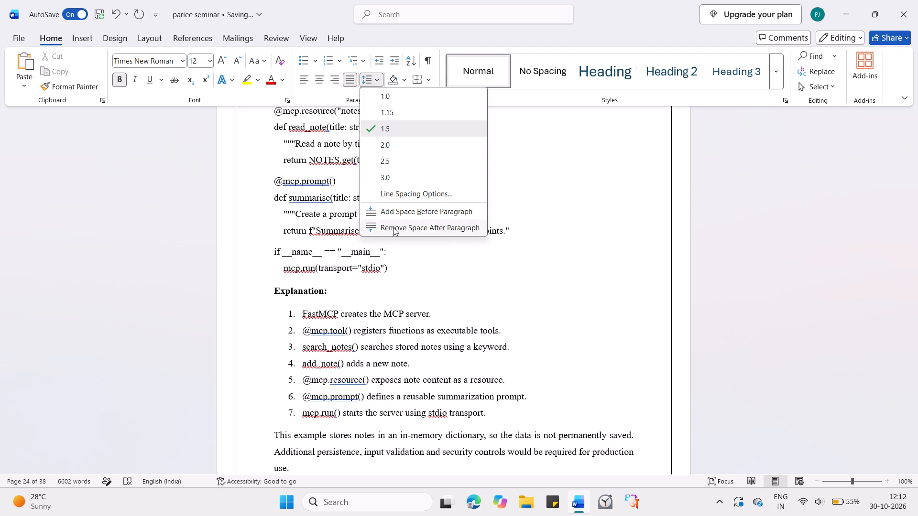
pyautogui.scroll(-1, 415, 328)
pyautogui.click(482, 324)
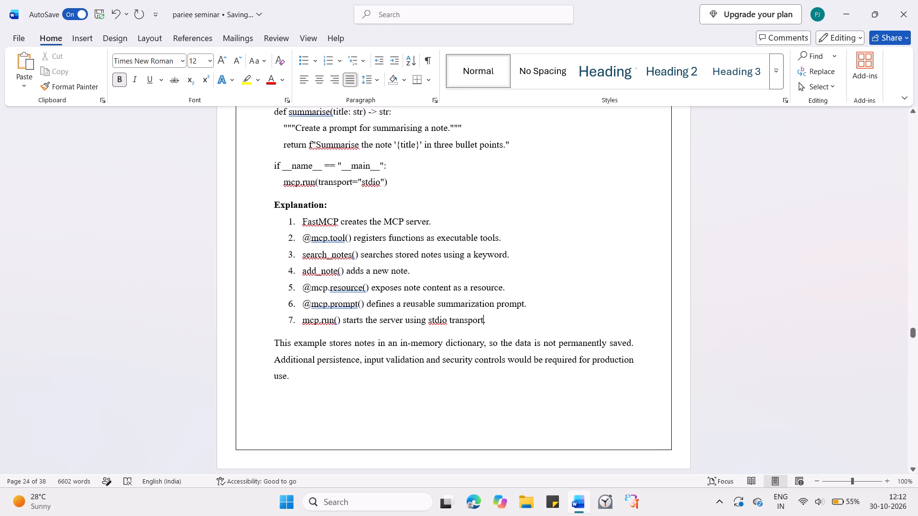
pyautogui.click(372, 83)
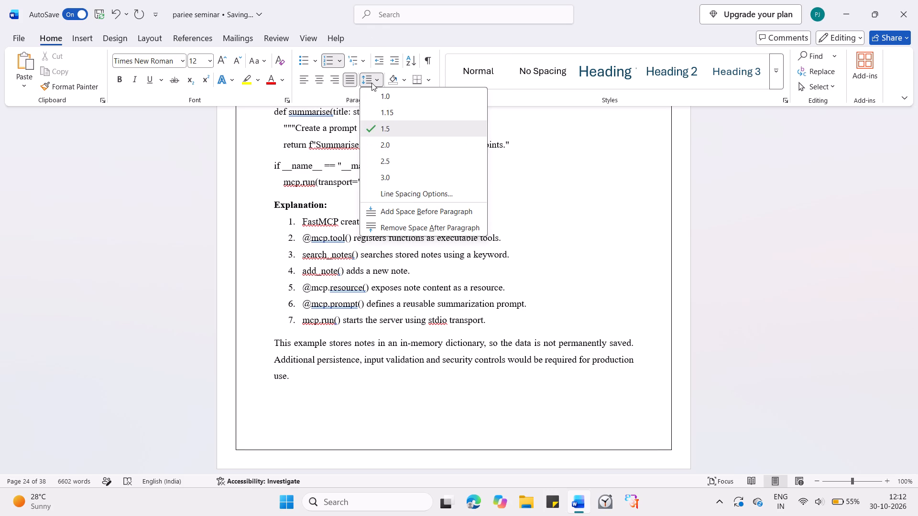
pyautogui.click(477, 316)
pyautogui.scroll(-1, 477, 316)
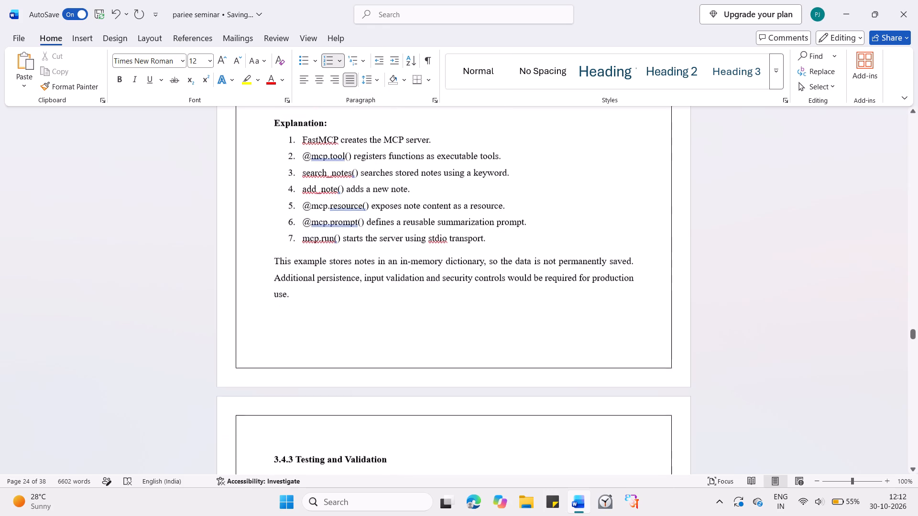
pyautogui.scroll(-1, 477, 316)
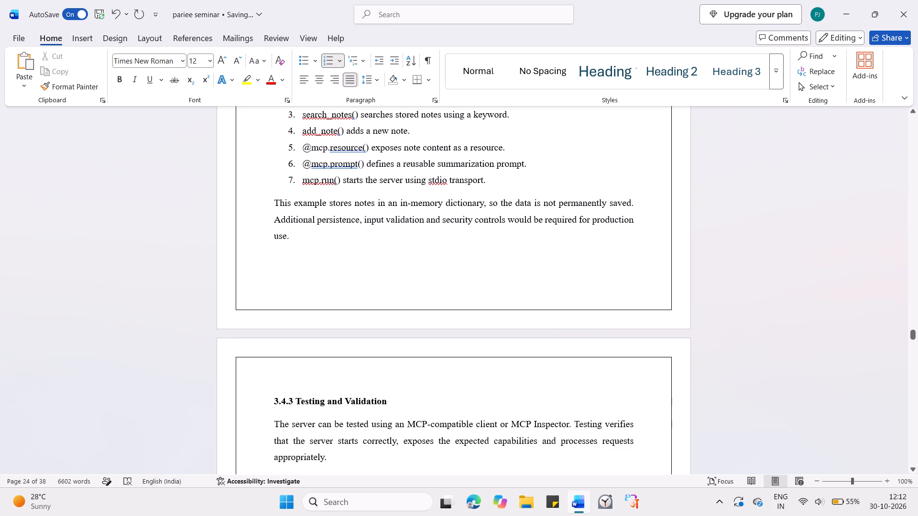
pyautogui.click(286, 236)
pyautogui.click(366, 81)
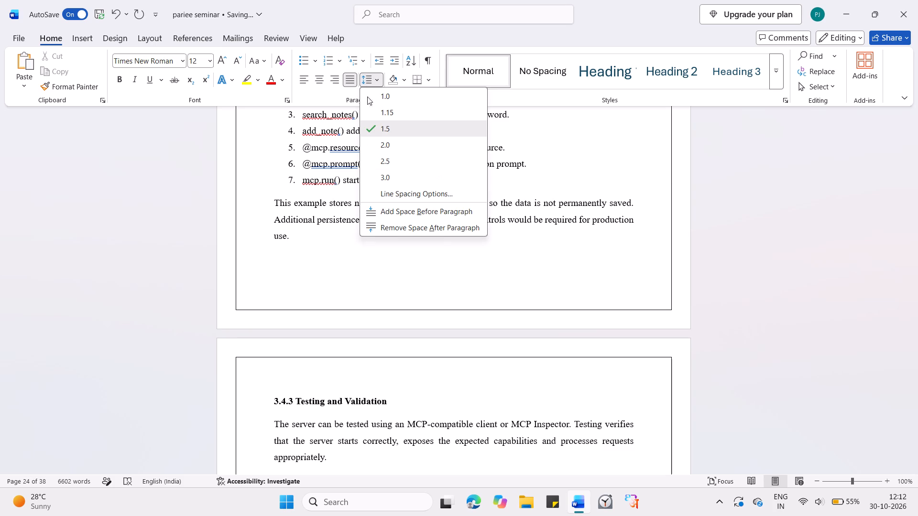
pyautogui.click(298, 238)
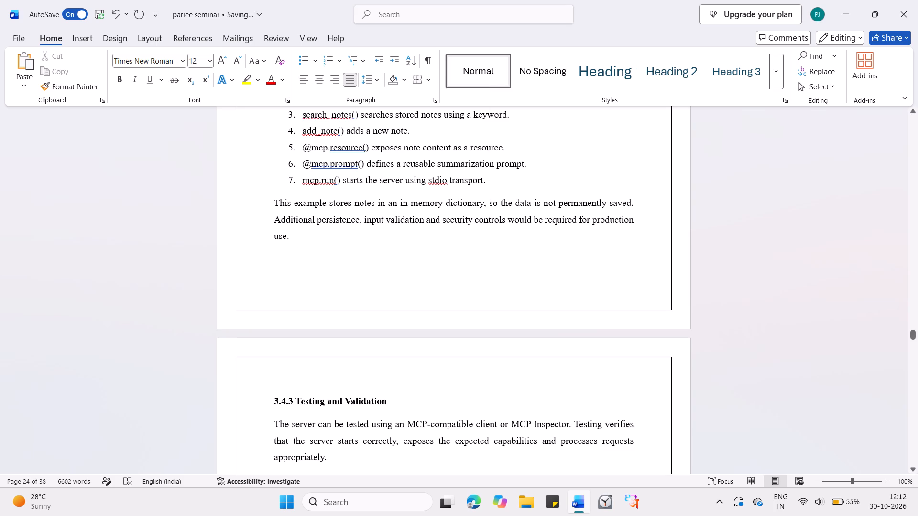
# Remove the space after the empty paragraph at the end of section 3.4.2 and set its line spacing to 1.0.
pyautogui.press('Right')
pyautogui.press('Down')
pyautogui.press('Down')
pyautogui.press('Up')
pyautogui.click(372, 78)
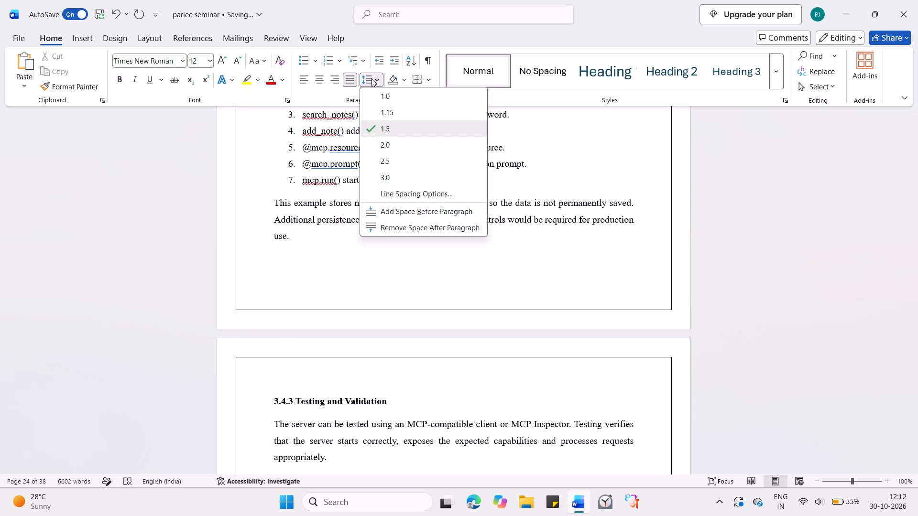
pyautogui.click(390, 226)
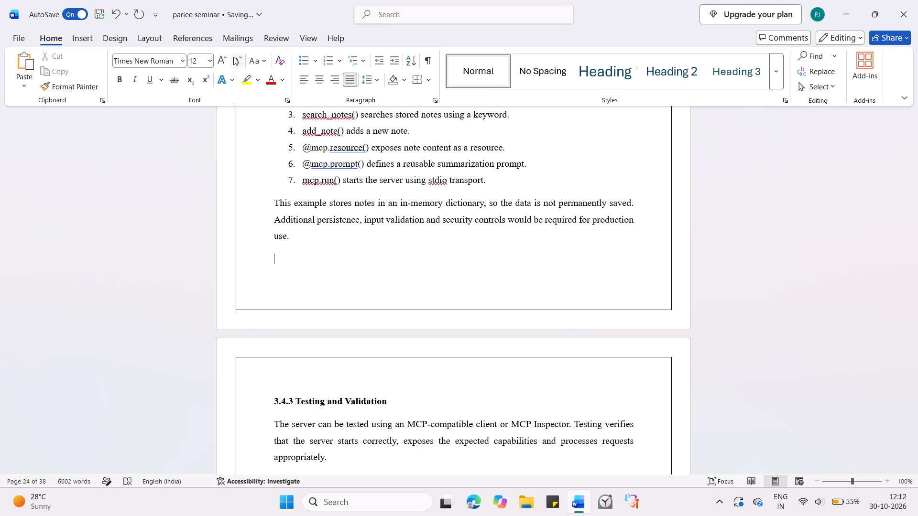
pyautogui.click(371, 85)
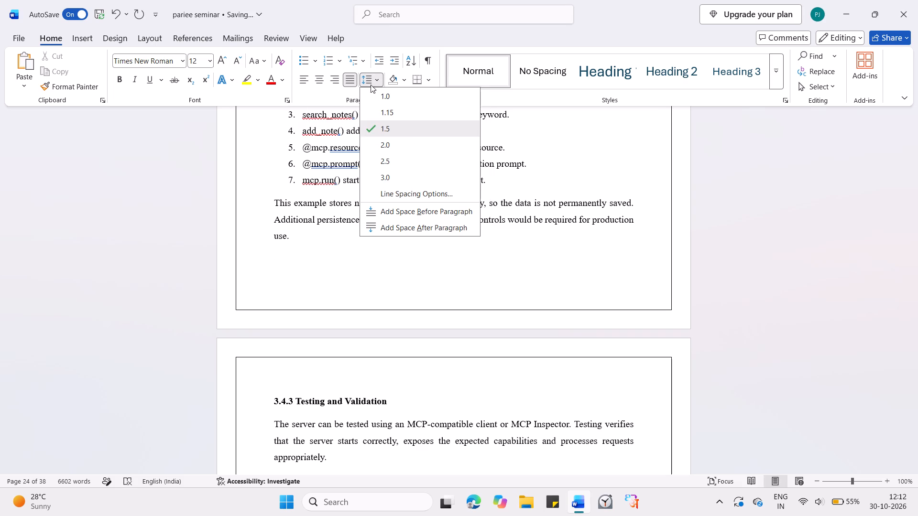
pyautogui.click(389, 96)
# Remove the space after each bullet in the activities list of section 3.4.3 Testing and Validation.
pyautogui.scroll(-2, 378, 218)
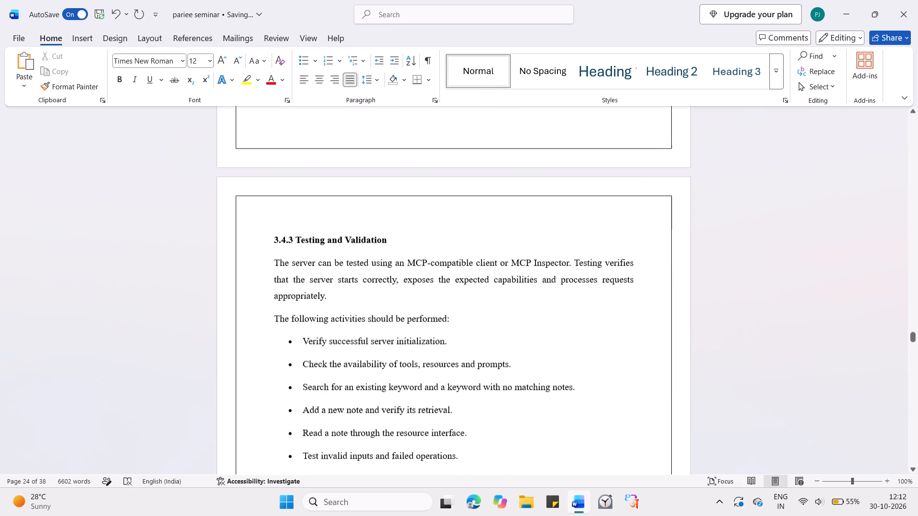
pyautogui.click(359, 231)
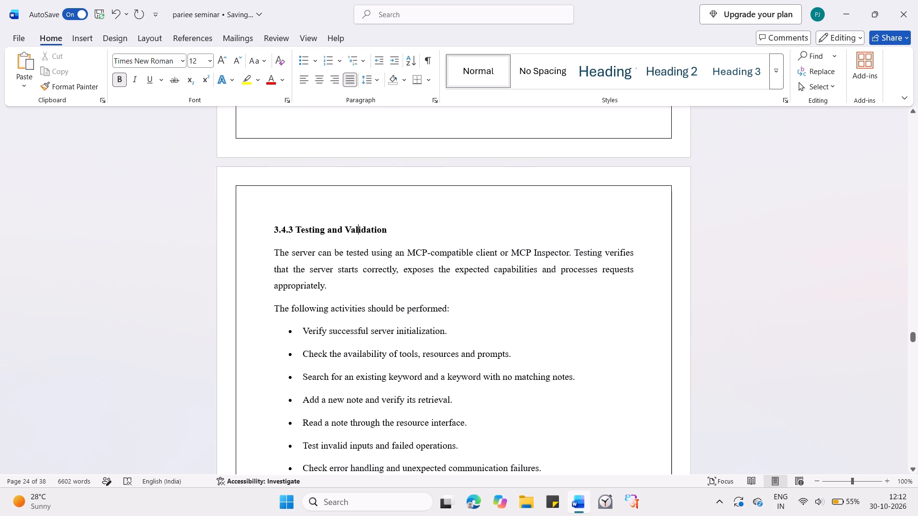
pyautogui.scroll(-1, 359, 231)
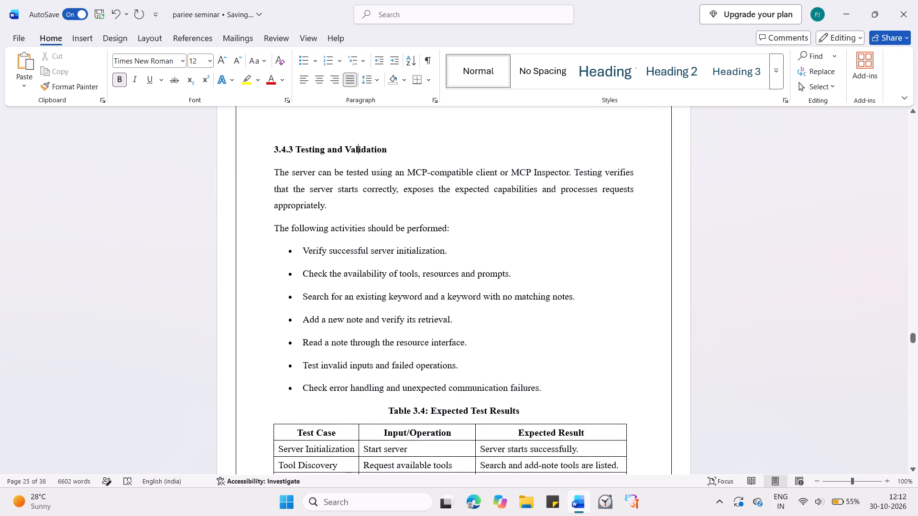
pyautogui.moveTo(303, 252); pyautogui.dragTo(525, 366)
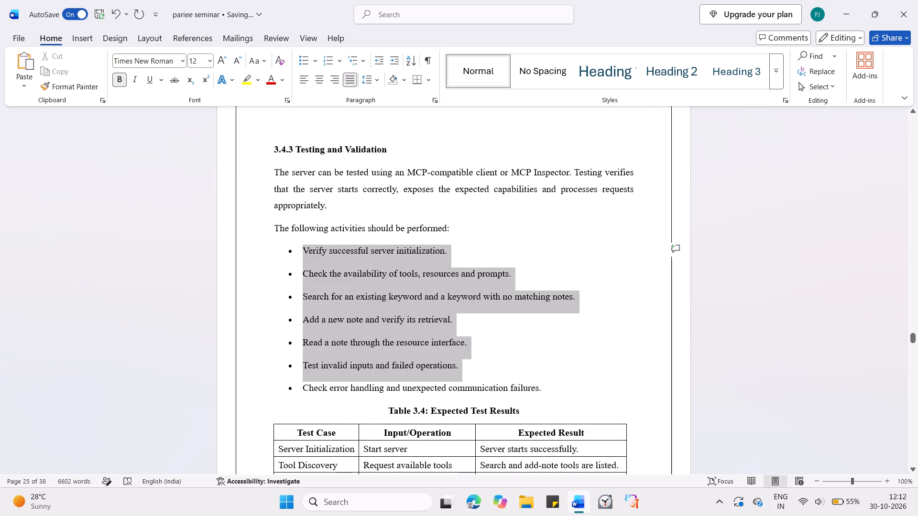
pyautogui.moveTo(525, 366); pyautogui.dragTo(541, 385)
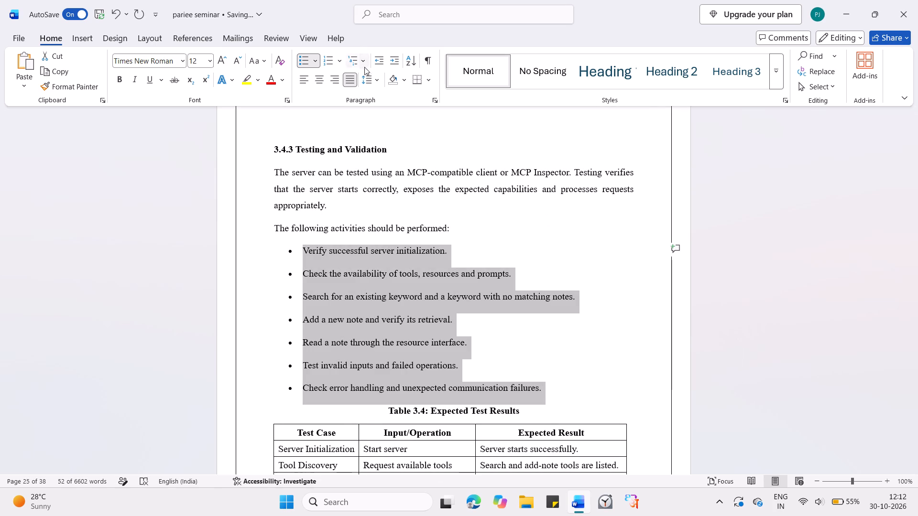
pyautogui.click(370, 80)
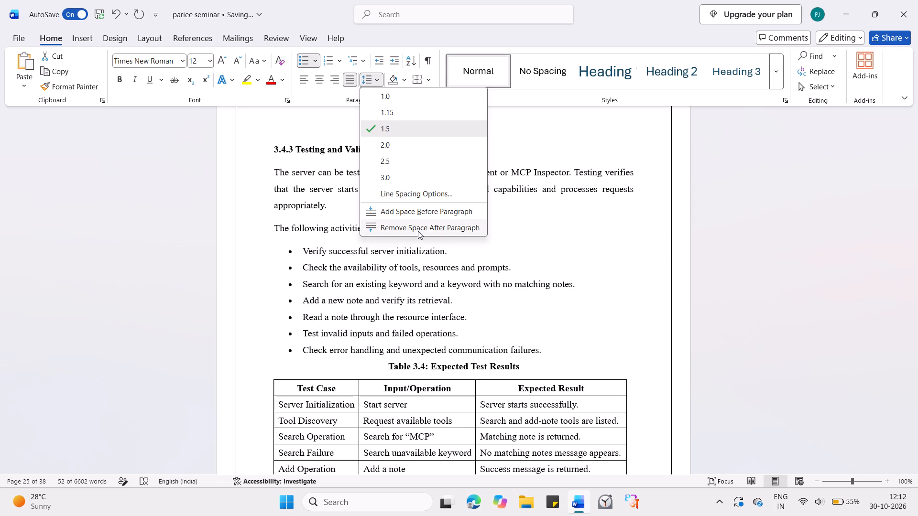
pyautogui.click(418, 231)
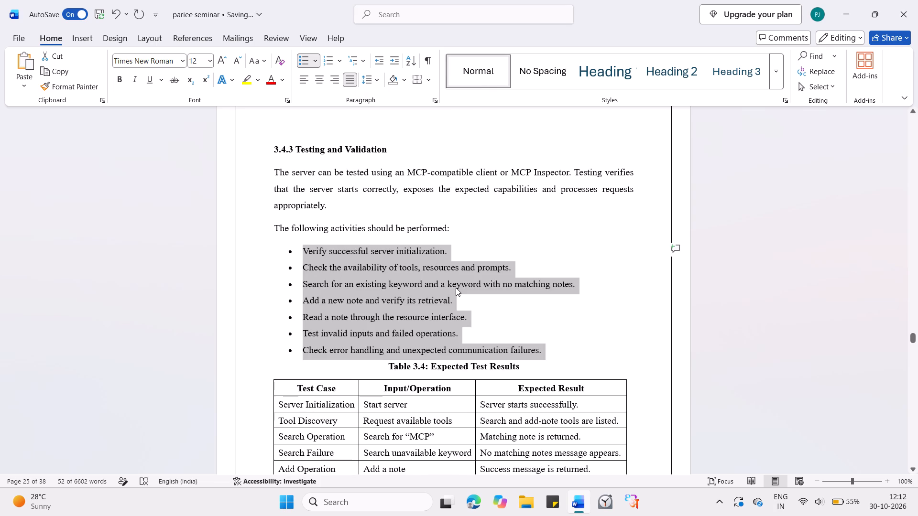
pyautogui.click(456, 288)
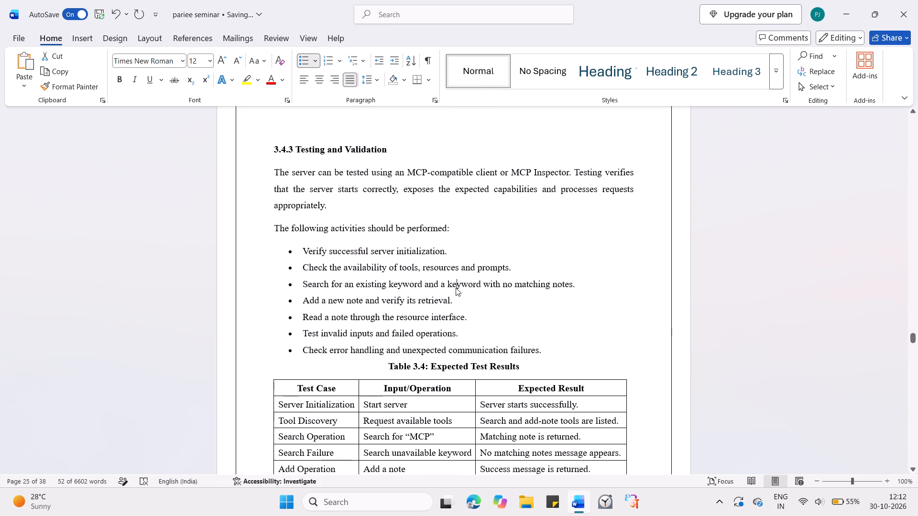
# Remove the space after the line "The following activities should be performed:".
pyautogui.click(337, 229)
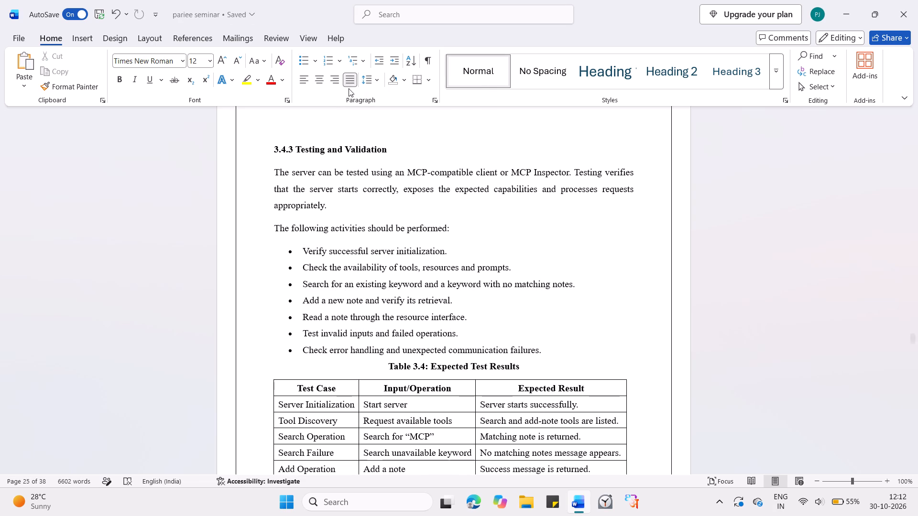
pyautogui.click(371, 77)
pyautogui.click(393, 228)
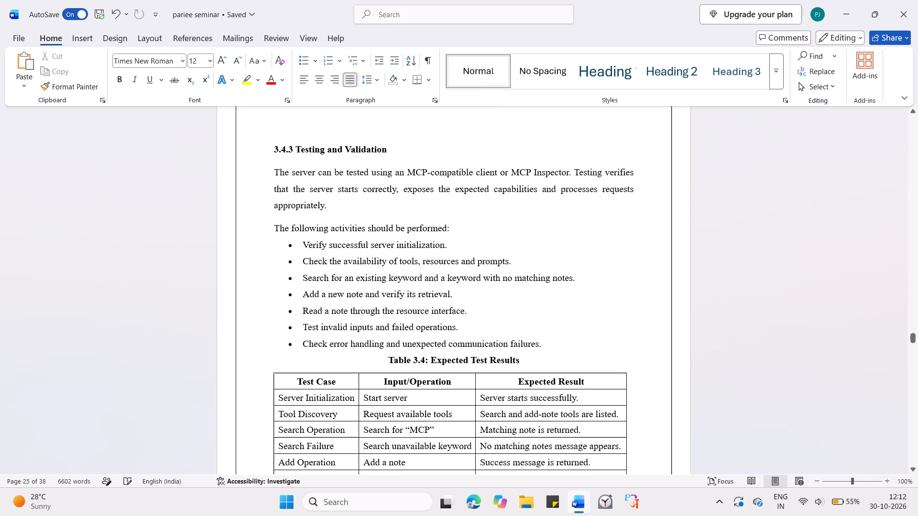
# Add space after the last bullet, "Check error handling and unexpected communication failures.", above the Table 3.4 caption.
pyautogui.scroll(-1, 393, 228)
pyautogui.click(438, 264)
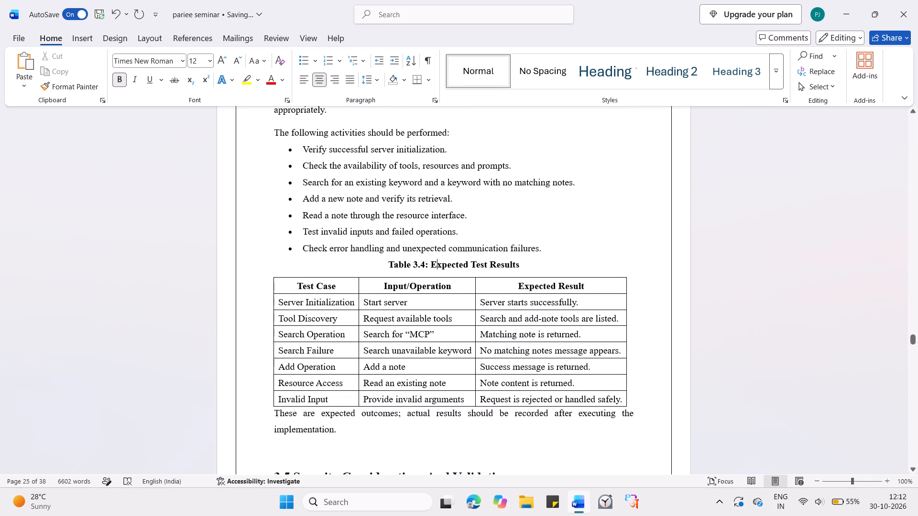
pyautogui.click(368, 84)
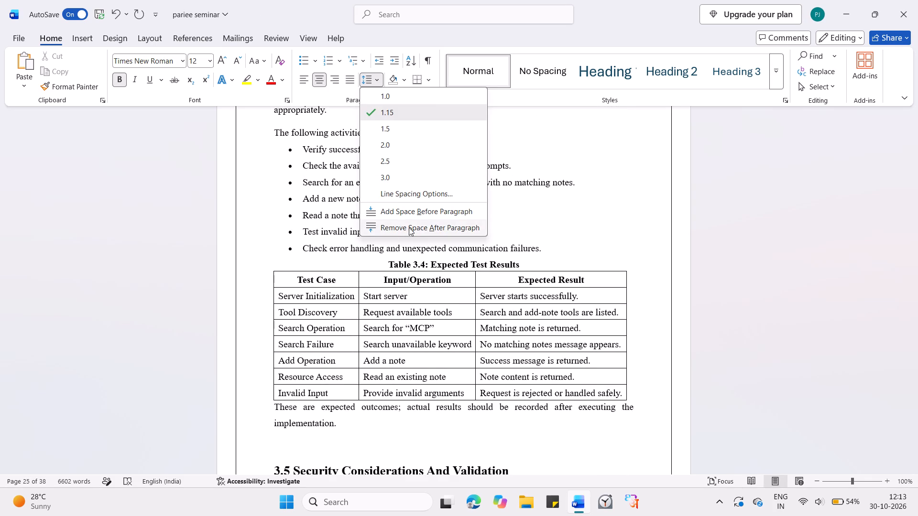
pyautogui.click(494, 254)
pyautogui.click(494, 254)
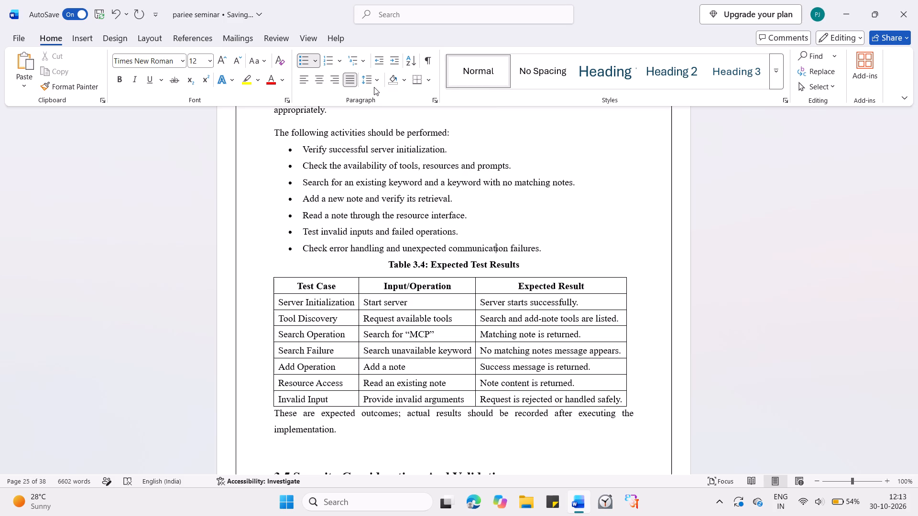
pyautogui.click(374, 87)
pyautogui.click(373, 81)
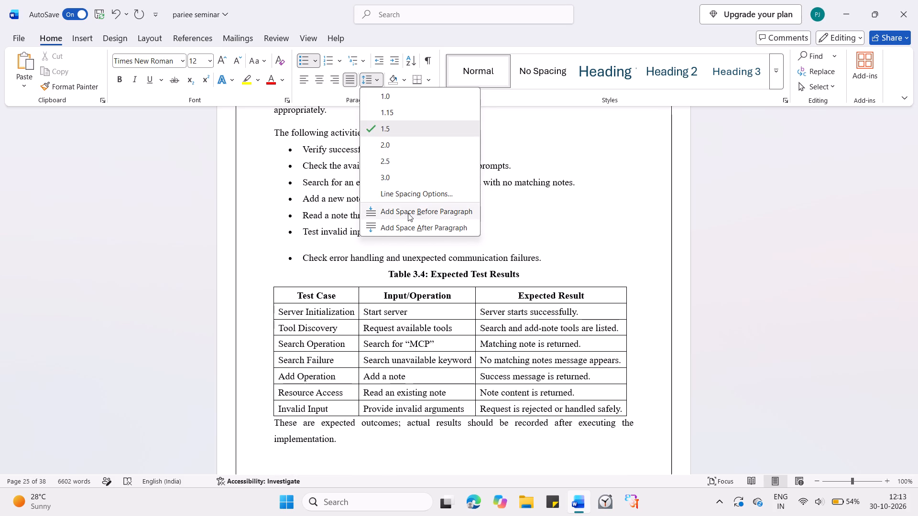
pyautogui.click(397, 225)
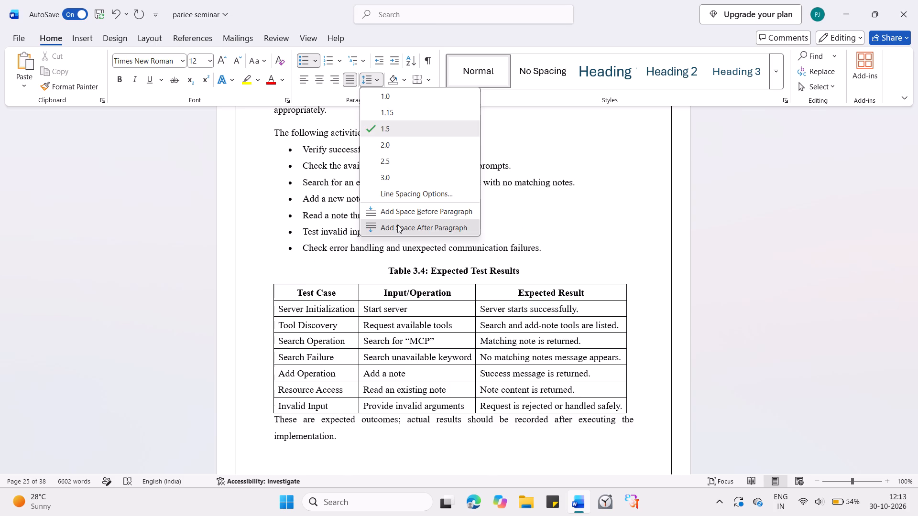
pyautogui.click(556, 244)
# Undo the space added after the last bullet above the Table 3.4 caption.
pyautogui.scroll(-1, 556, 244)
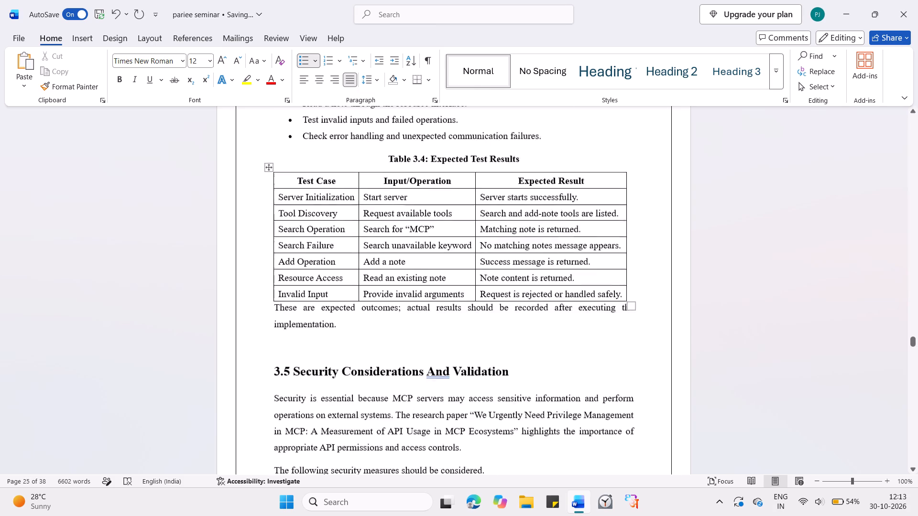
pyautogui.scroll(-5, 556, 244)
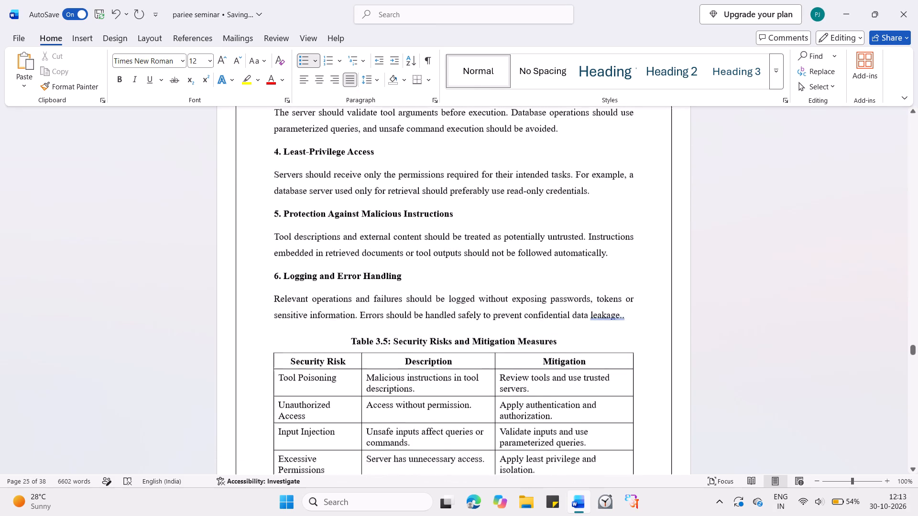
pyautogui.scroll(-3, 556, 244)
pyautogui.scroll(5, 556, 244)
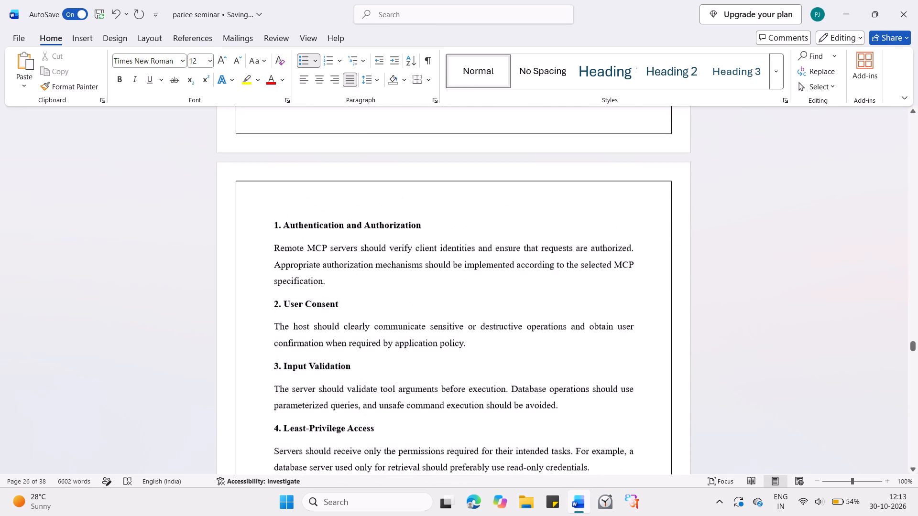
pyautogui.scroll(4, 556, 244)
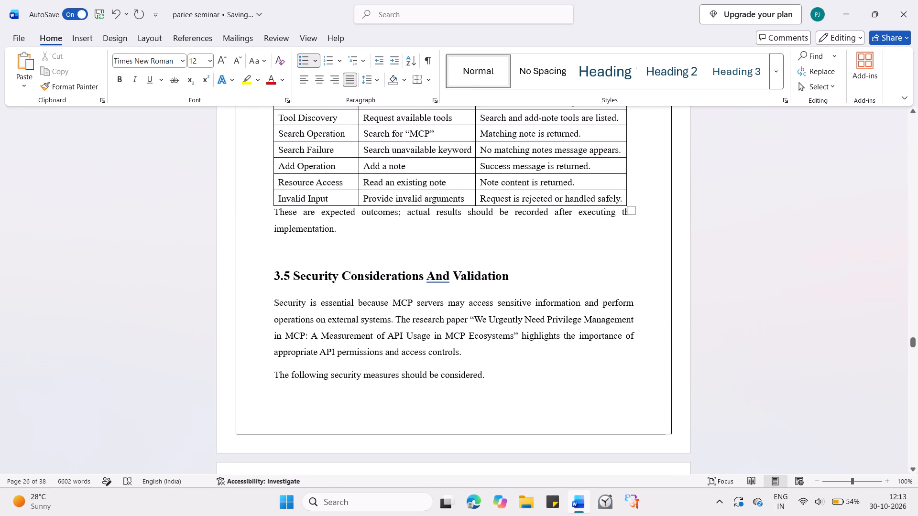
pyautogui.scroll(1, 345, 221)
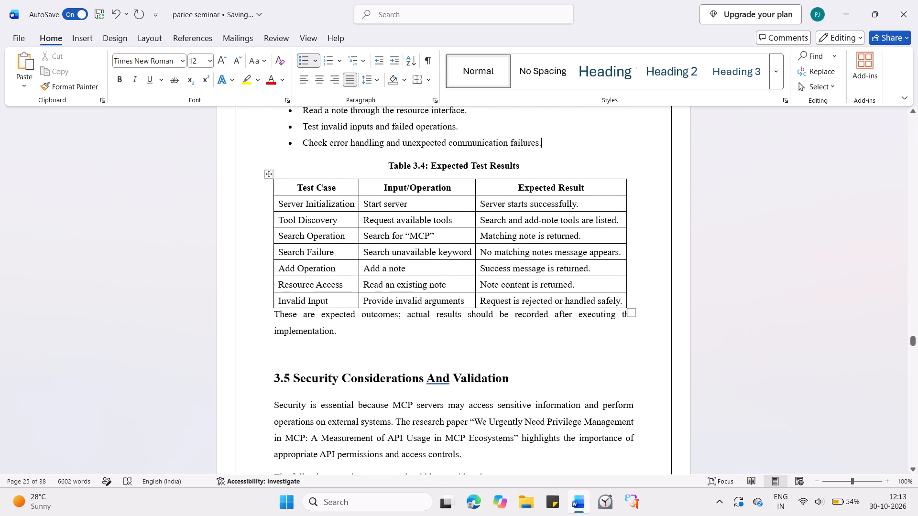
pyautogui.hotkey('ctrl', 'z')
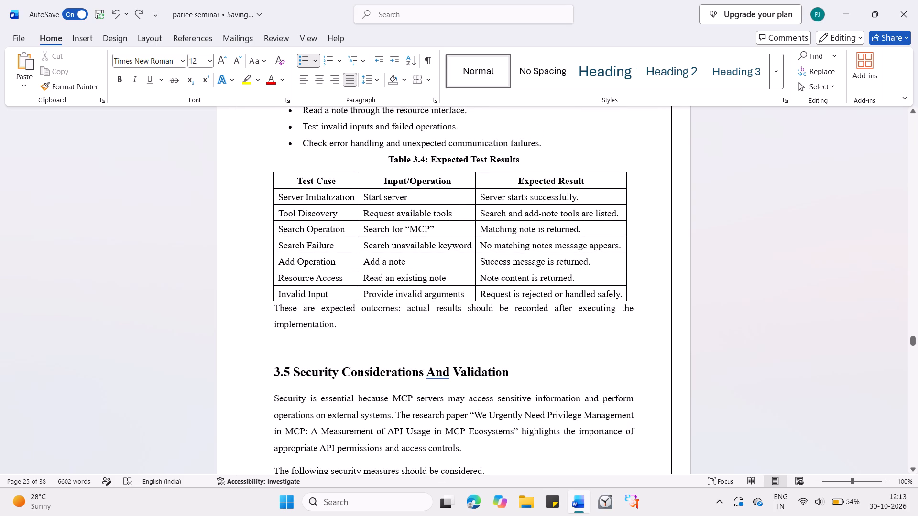
# Add space before the paragraph "These are expected outcomes..." below Table 3.4.
pyautogui.click(294, 327)
pyautogui.click(363, 79)
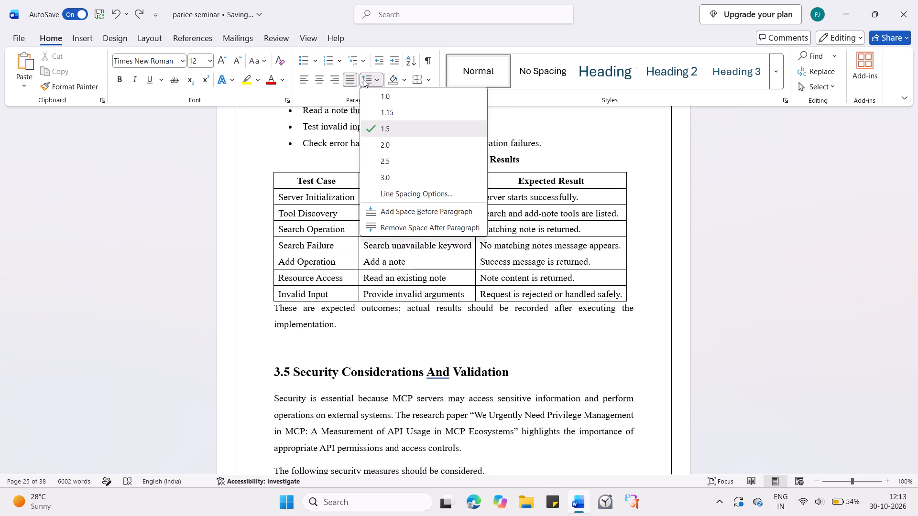
pyautogui.click(382, 209)
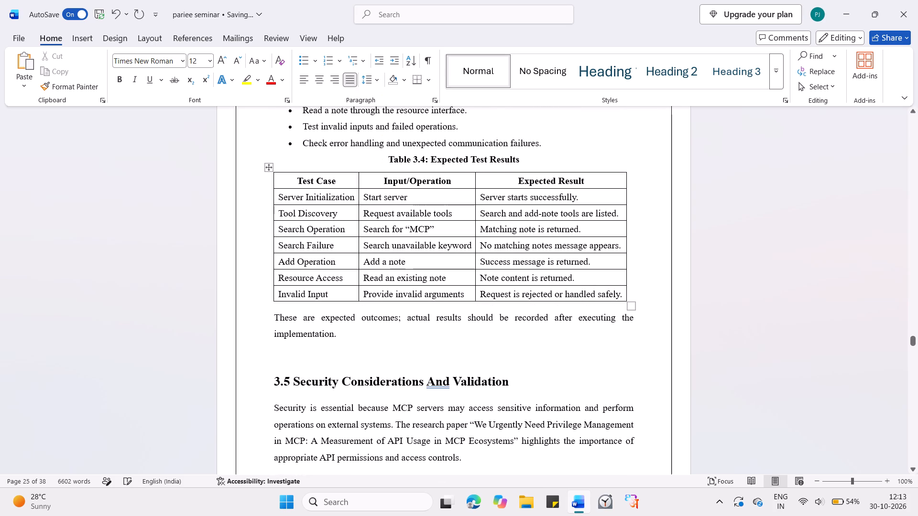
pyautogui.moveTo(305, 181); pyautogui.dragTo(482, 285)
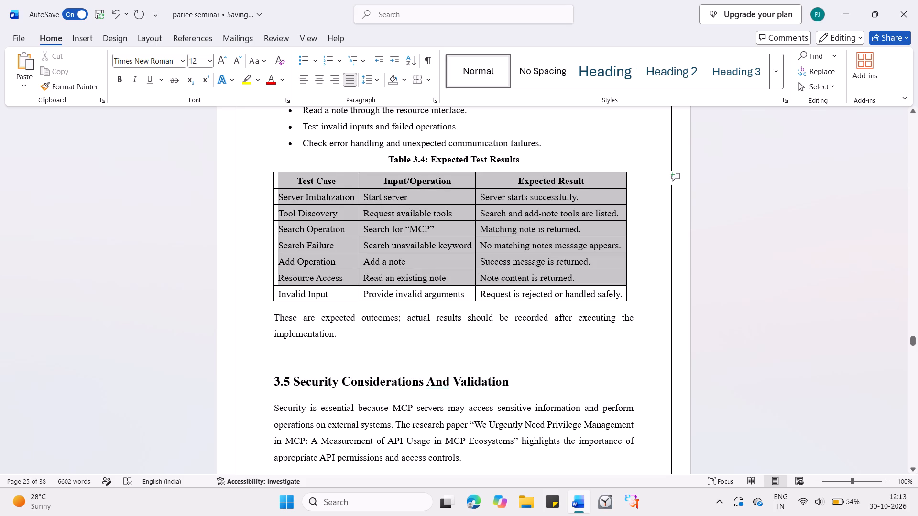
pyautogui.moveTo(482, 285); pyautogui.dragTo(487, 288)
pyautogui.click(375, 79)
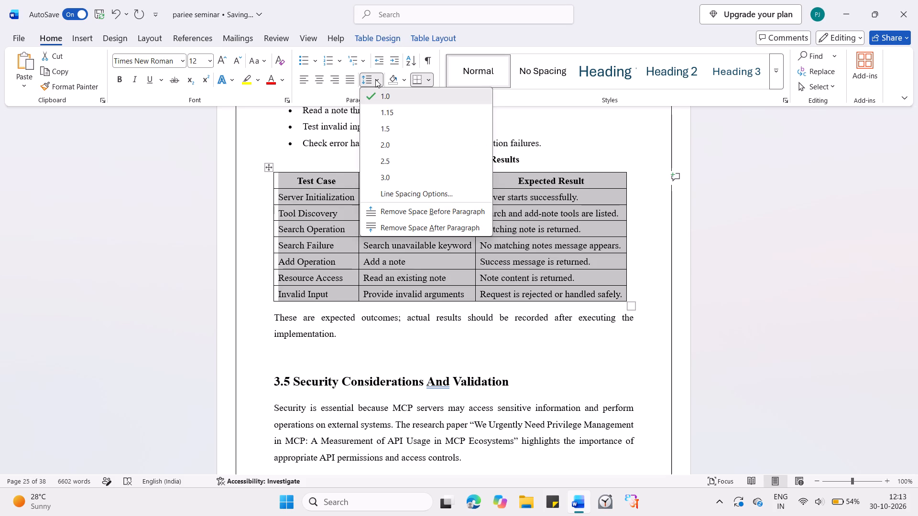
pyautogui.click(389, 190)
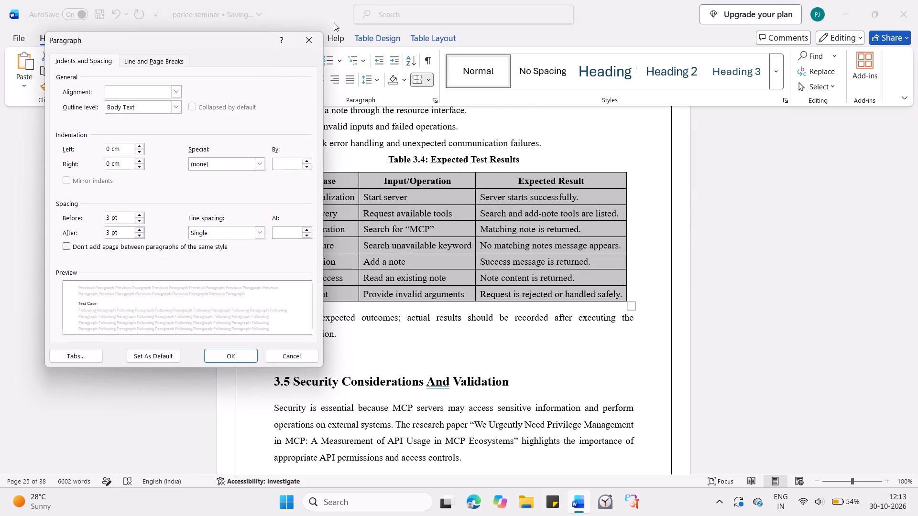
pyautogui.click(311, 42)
# Set the empty paragraph above the 3.5 heading to 1.0 line spacing and remove its space after.
pyautogui.scroll(-1, 342, 244)
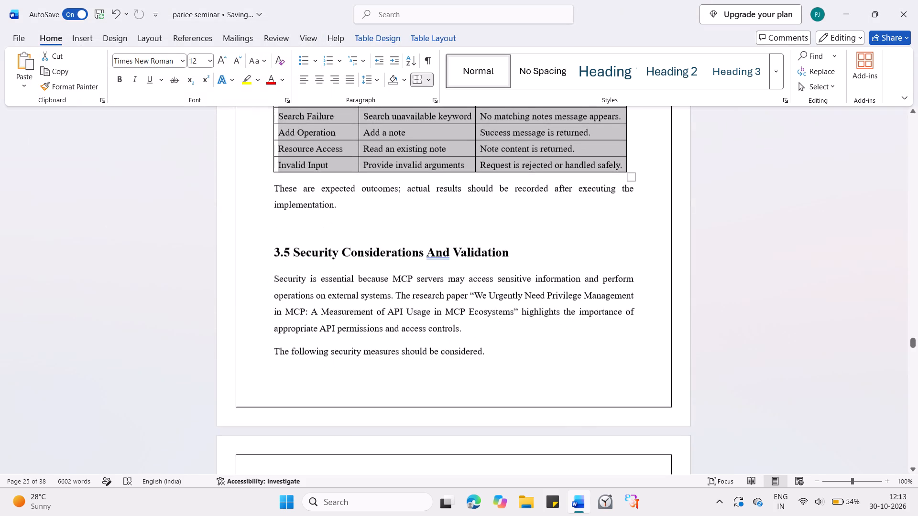
pyautogui.click(293, 226)
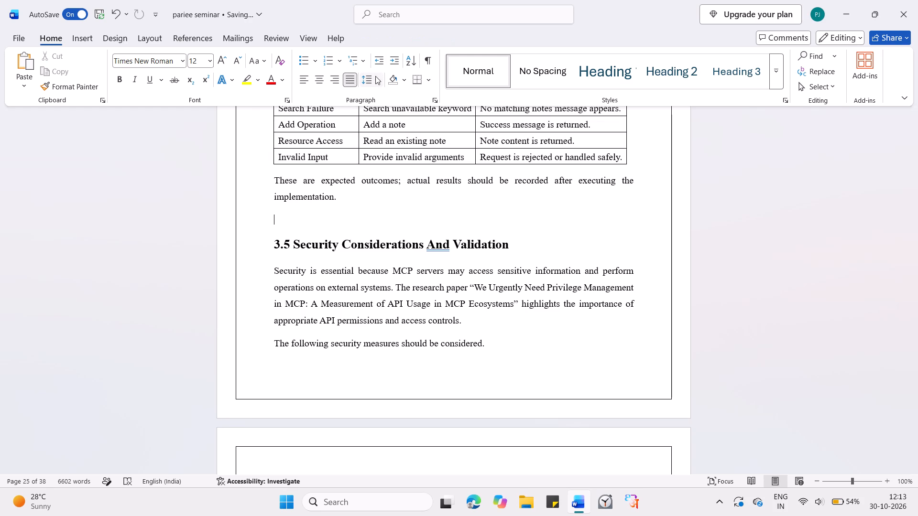
pyautogui.click(375, 76)
pyautogui.click(388, 97)
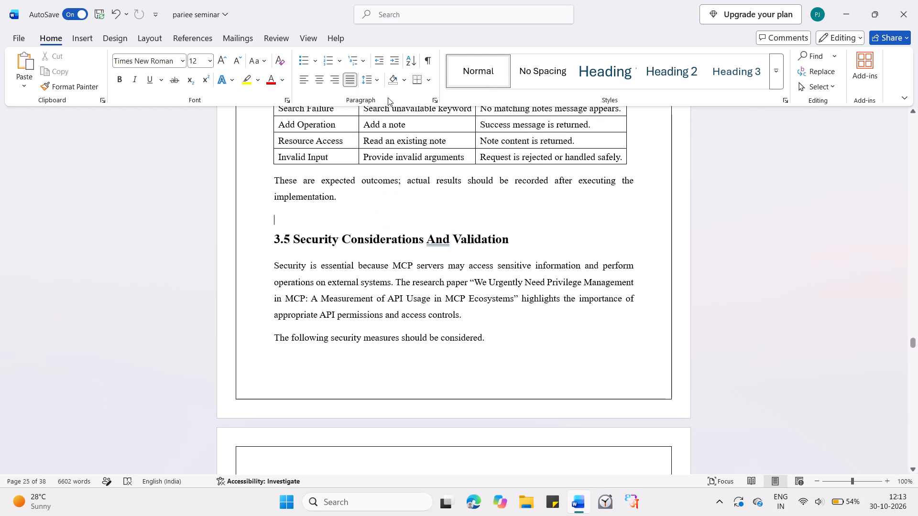
pyautogui.click(370, 79)
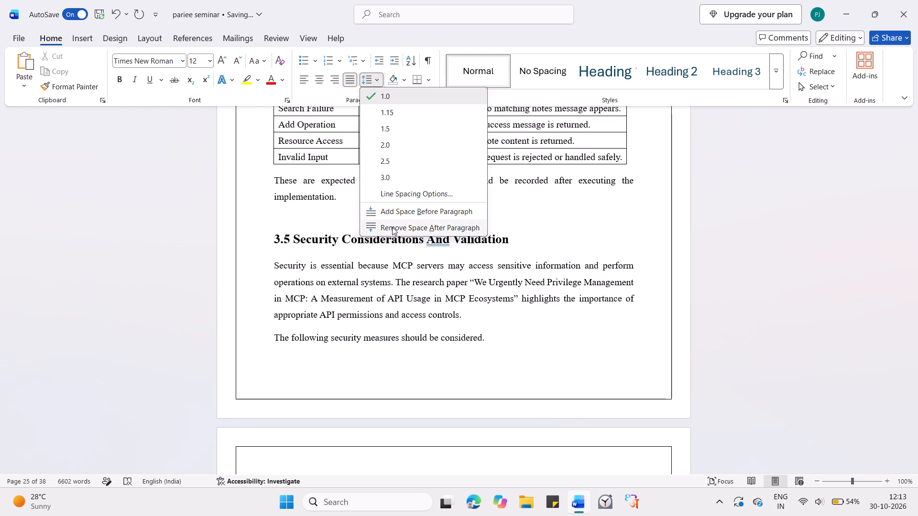
pyautogui.click(392, 227)
# Reduce the heading "3.5 Security Considerations And Validation" to font size 14.
pyautogui.scroll(-1, 392, 227)
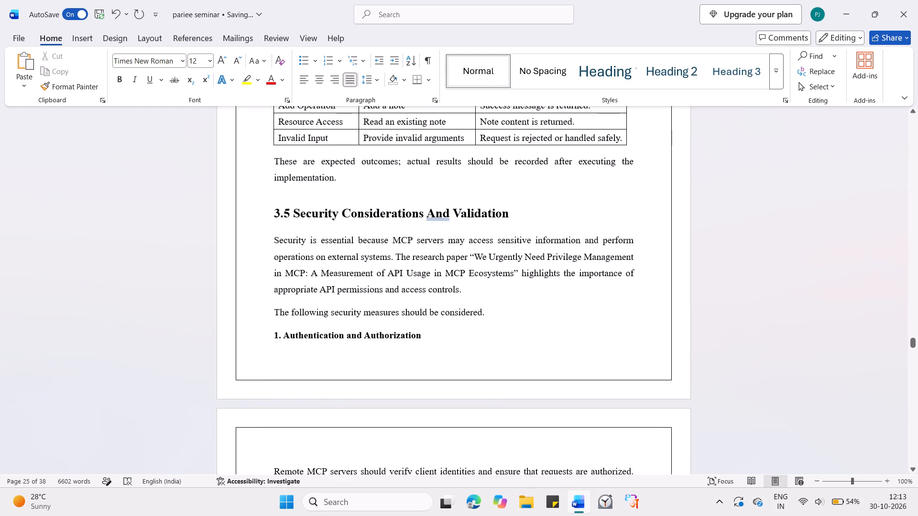
pyautogui.moveTo(516, 215); pyautogui.dragTo(283, 215)
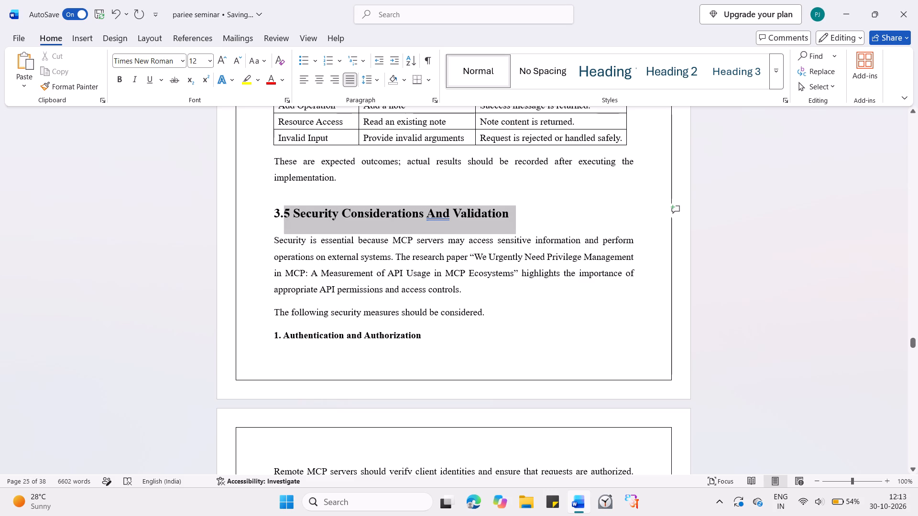
pyautogui.moveTo(283, 215); pyautogui.dragTo(273, 215)
pyautogui.click(233, 66)
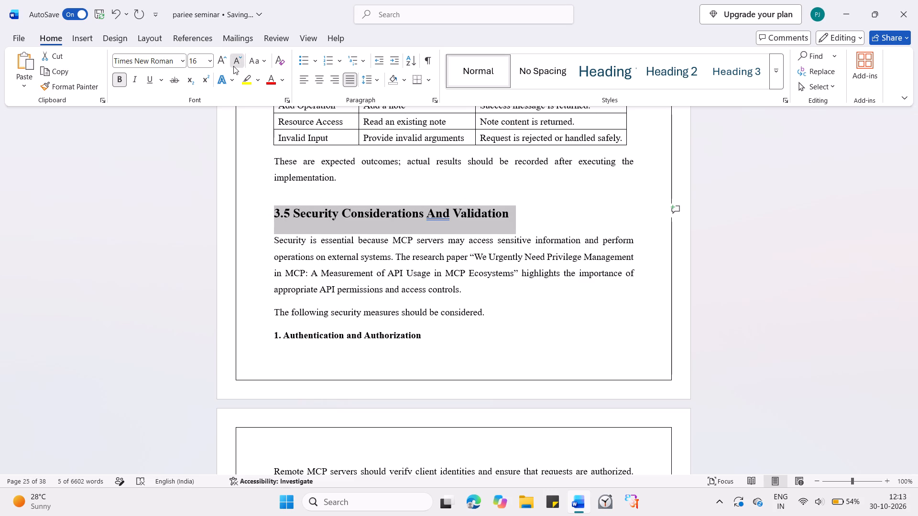
pyautogui.click(362, 256)
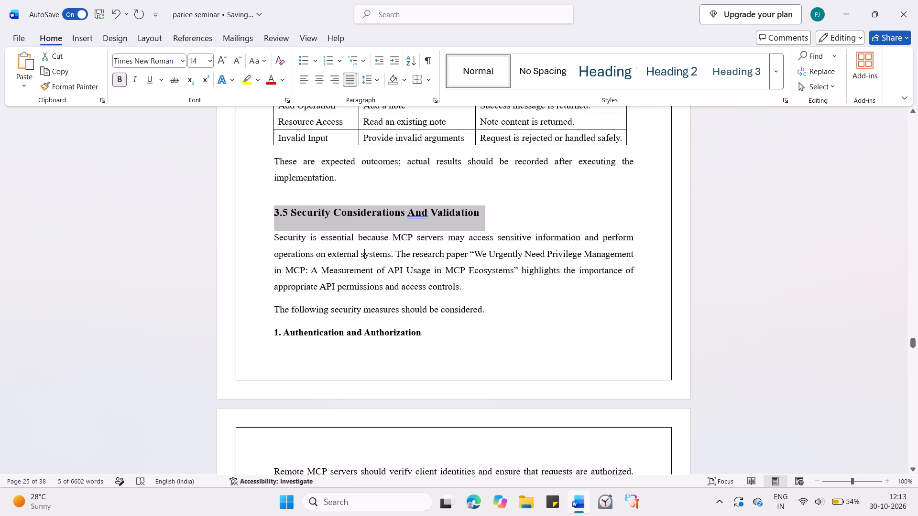
# Append " :-" to the heading "3.5 Security Considerations And Validation".
pyautogui.scroll(-1, 362, 256)
pyautogui.click(503, 159)
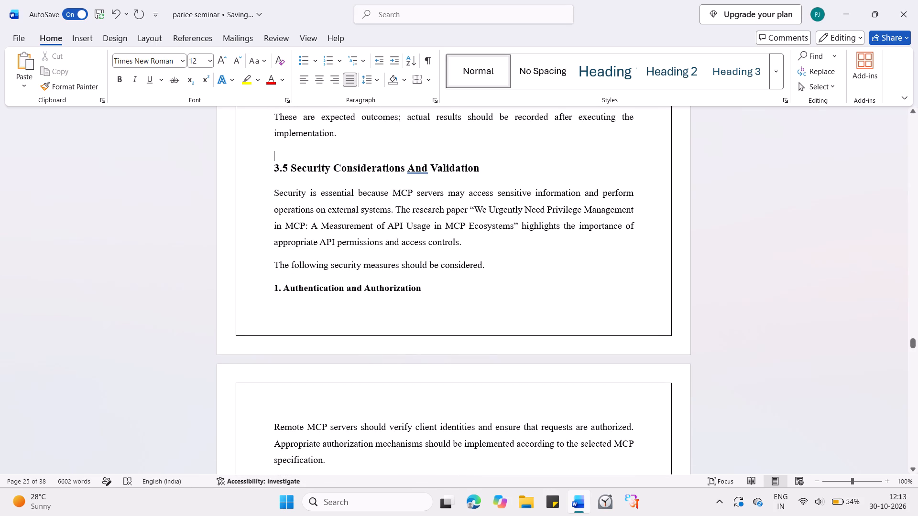
pyautogui.click(493, 167)
pyautogui.press('space')
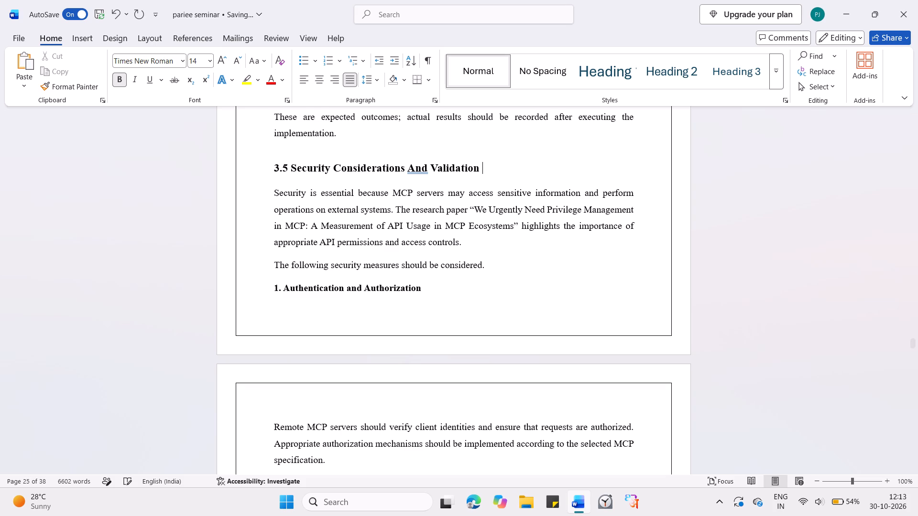
pyautogui.write(':-')
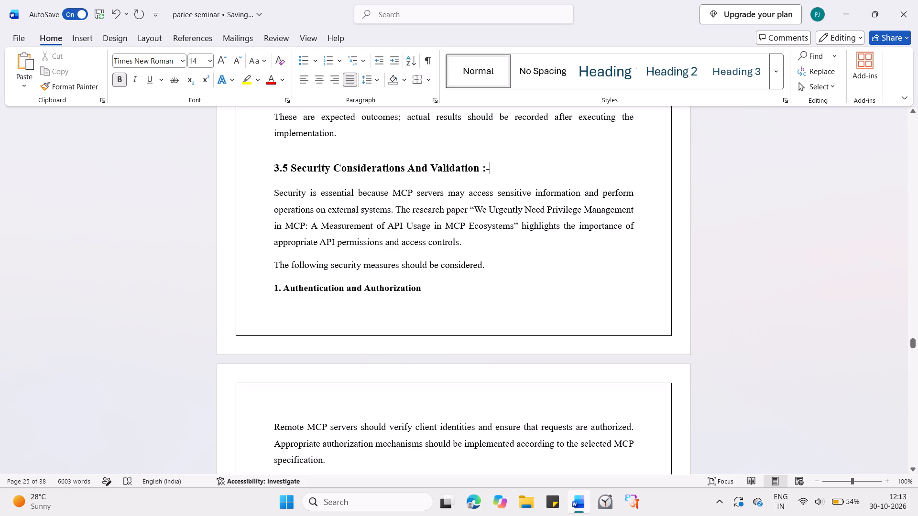
# Remove the space after the subheading "1. Authentication and Authorization" in section 3.5.
pyautogui.click(276, 191)
pyautogui.scroll(-1, 276, 191)
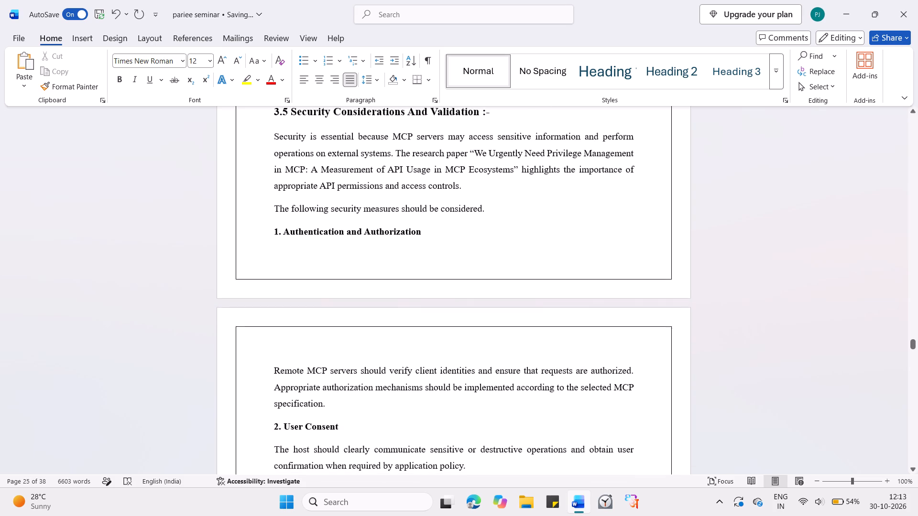
pyautogui.click(291, 230)
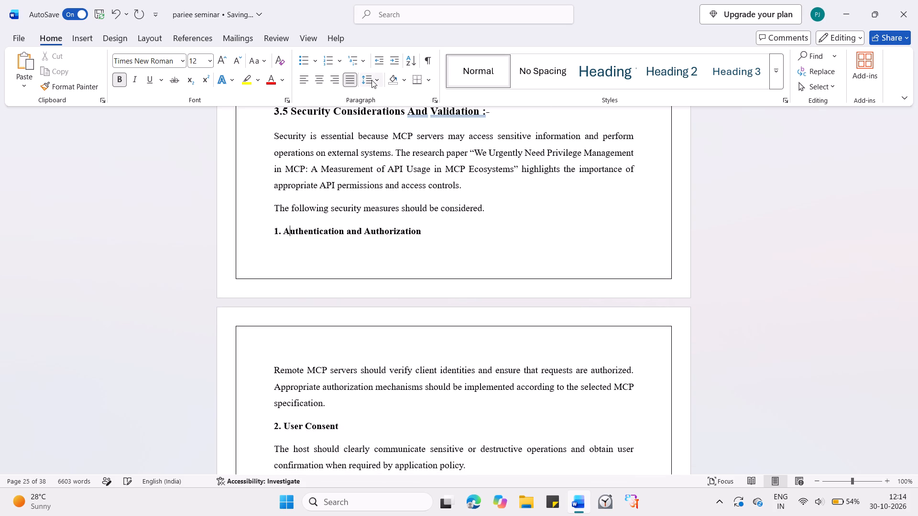
pyautogui.click(372, 80)
pyautogui.click(379, 227)
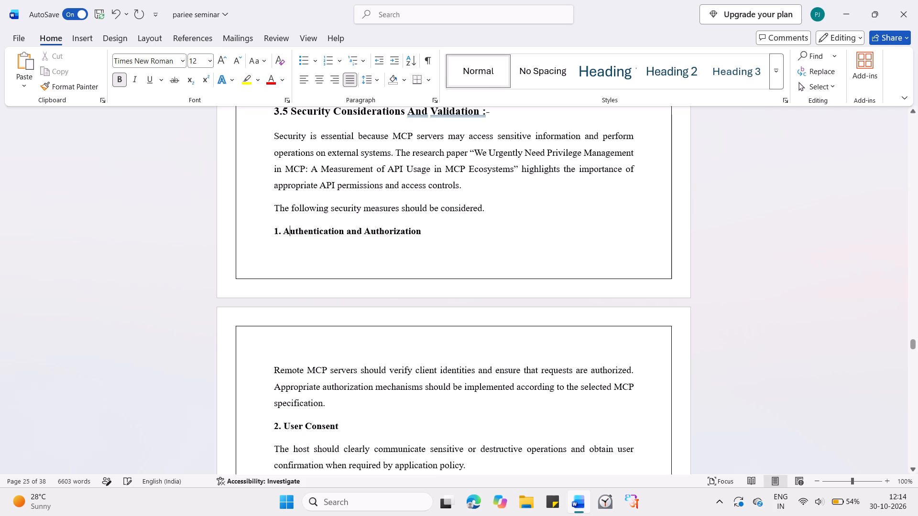
# Remove the space after the two paragraphs below the 3.5 heading, "The following security measures..." and "Security is essential...".
pyautogui.click(310, 209)
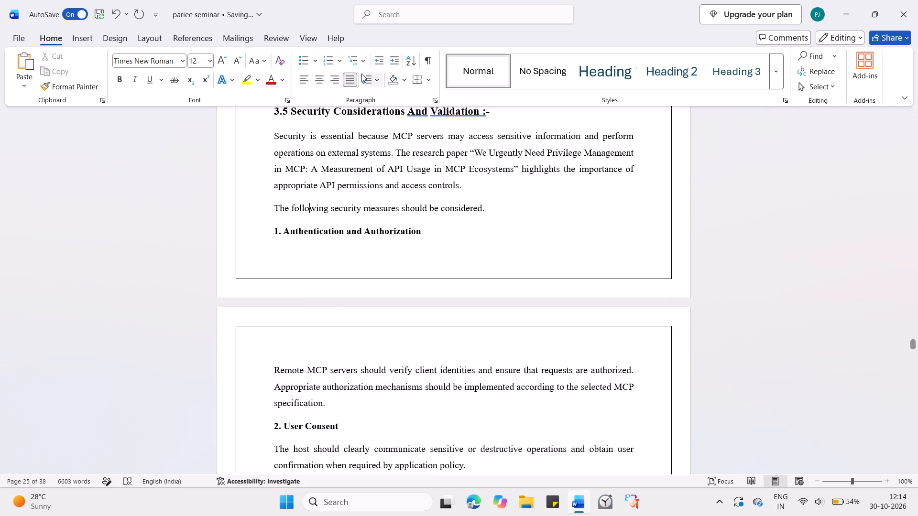
pyautogui.click(369, 77)
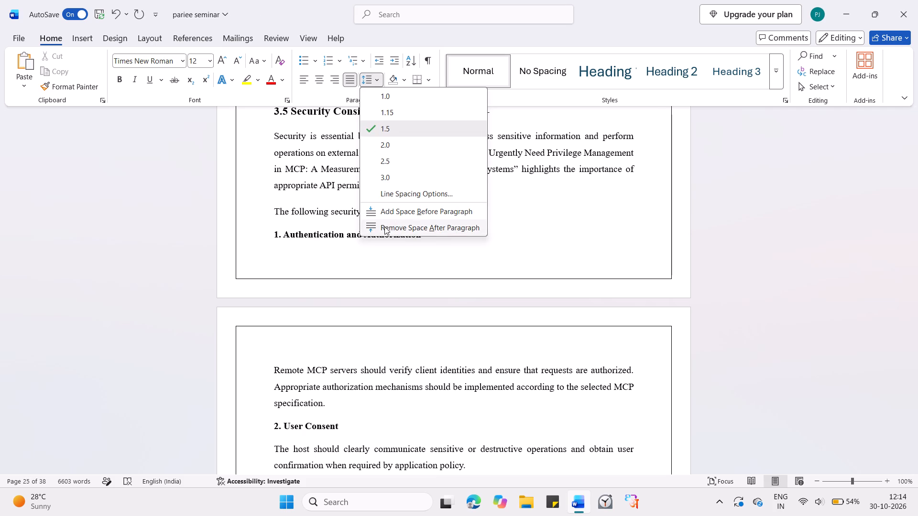
pyautogui.click(384, 226)
pyautogui.click(357, 183)
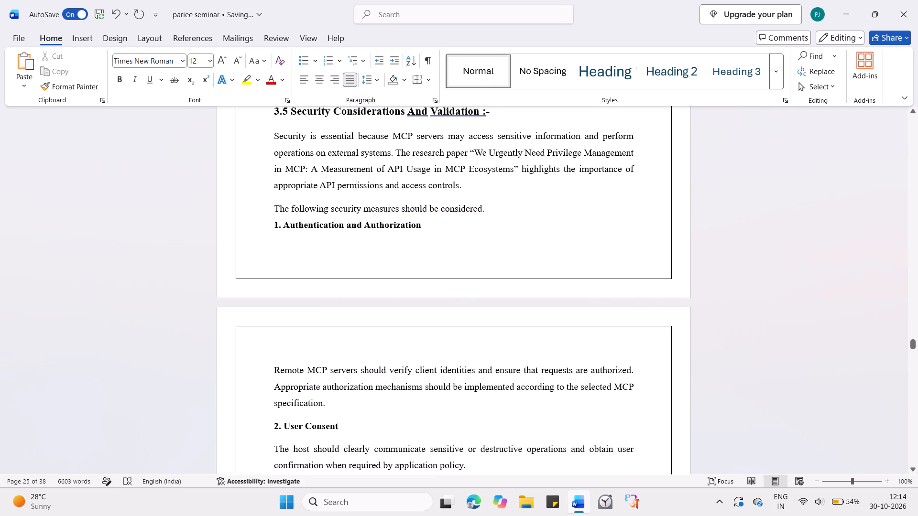
pyautogui.click(364, 79)
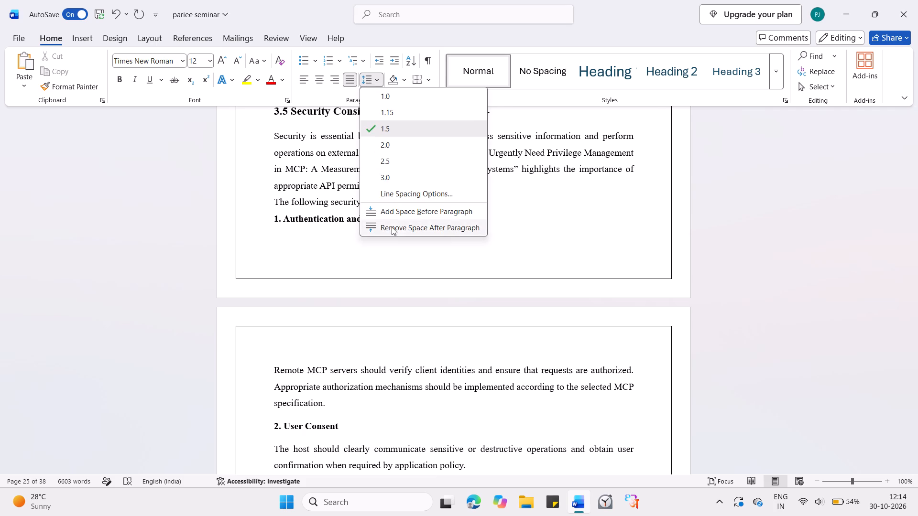
pyautogui.click(392, 227)
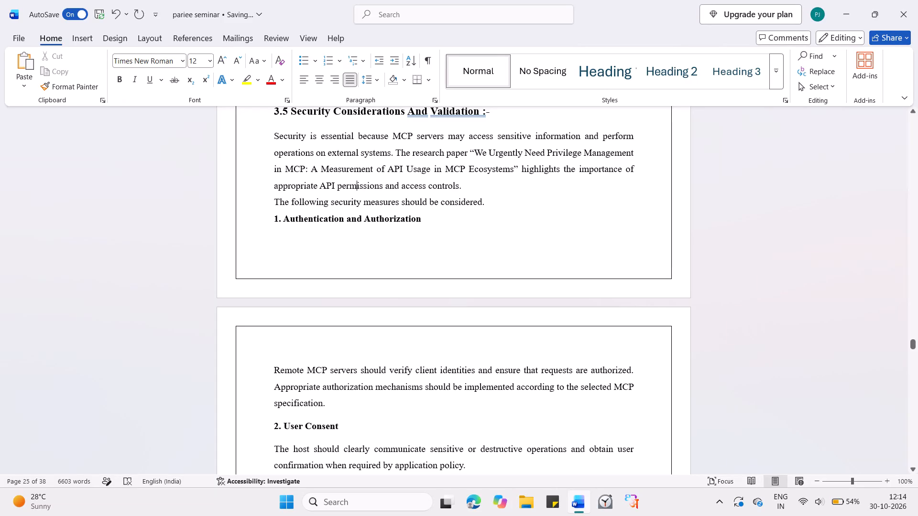
# Insert two empty lines before "1. Authentication and Authorization" to move the subheading onto the same page as its text.
pyautogui.click(278, 218)
pyautogui.press('Left')
pyautogui.press('Return')
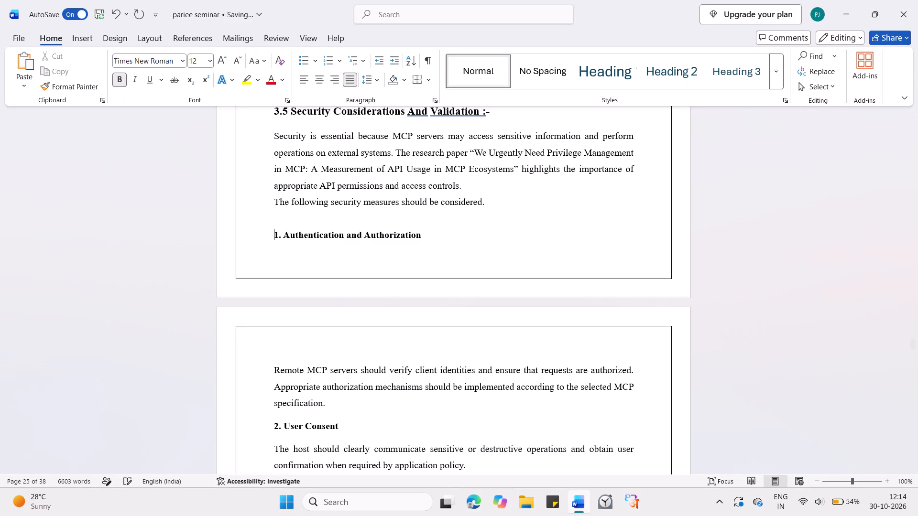
pyautogui.press('Return')
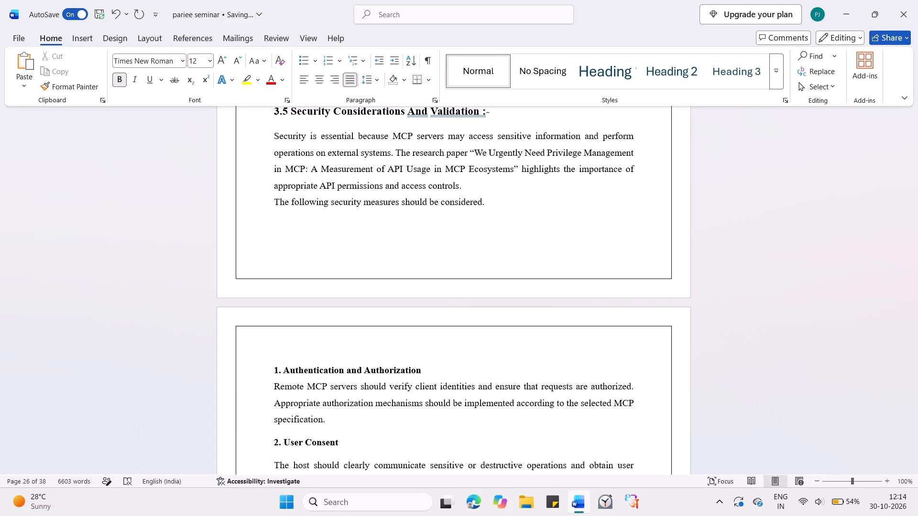
# Remove the space after the subheadings "2. User Consent" and "3. Input Validation".
pyautogui.scroll(-1, 421, 274)
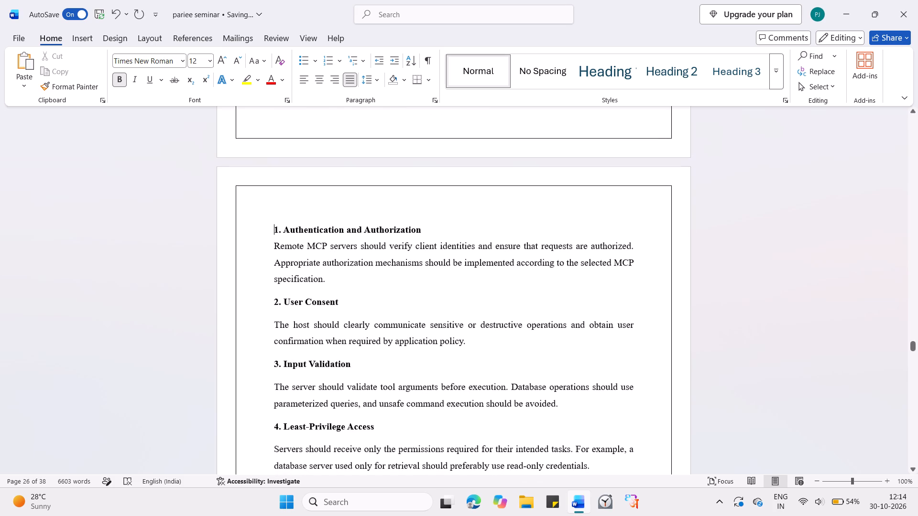
pyautogui.click(309, 303)
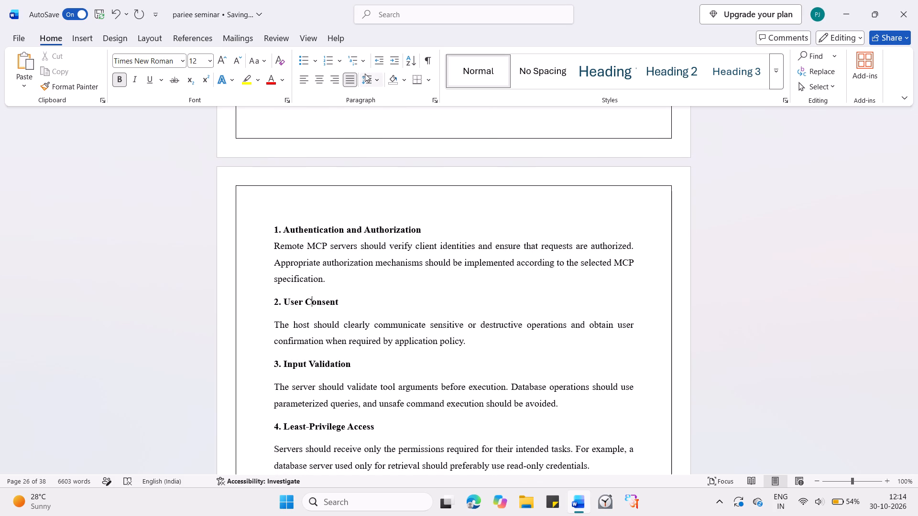
pyautogui.click(365, 74)
pyautogui.click(382, 230)
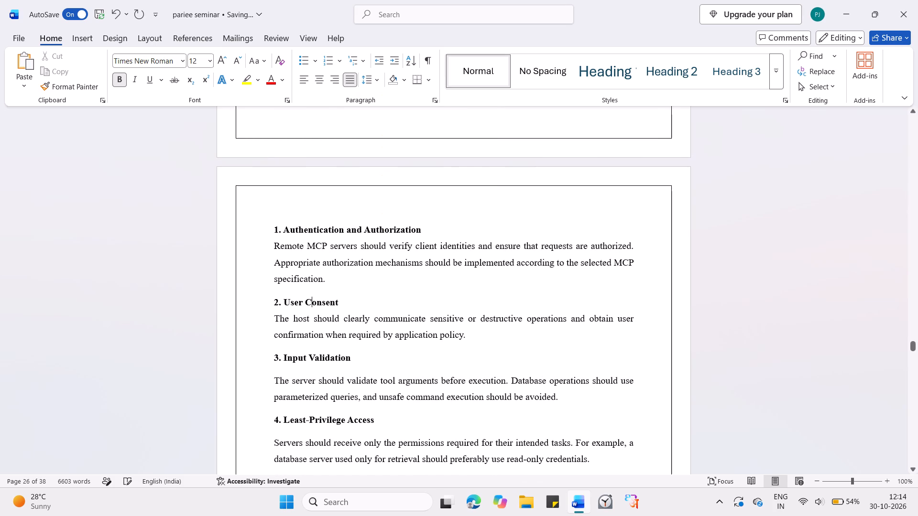
pyautogui.scroll(-1, 371, 217)
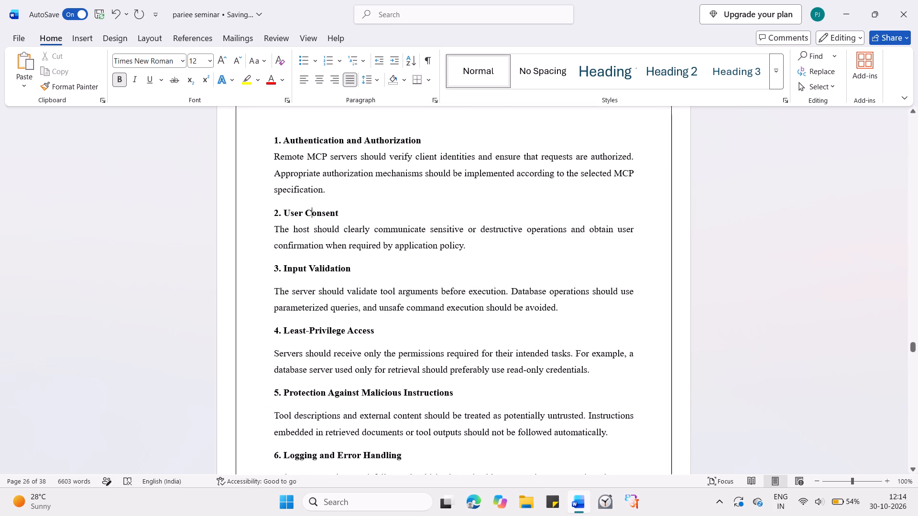
pyautogui.click(322, 269)
pyautogui.moveTo(367, 79); pyautogui.dragTo(391, 226)
pyautogui.click(391, 226)
# Remove the space after the subheadings "4. Least-Privilege Access", "5. Protection Against Malicious Instructions" and "6. Logging and Error Handling".
pyautogui.scroll(-1, 391, 226)
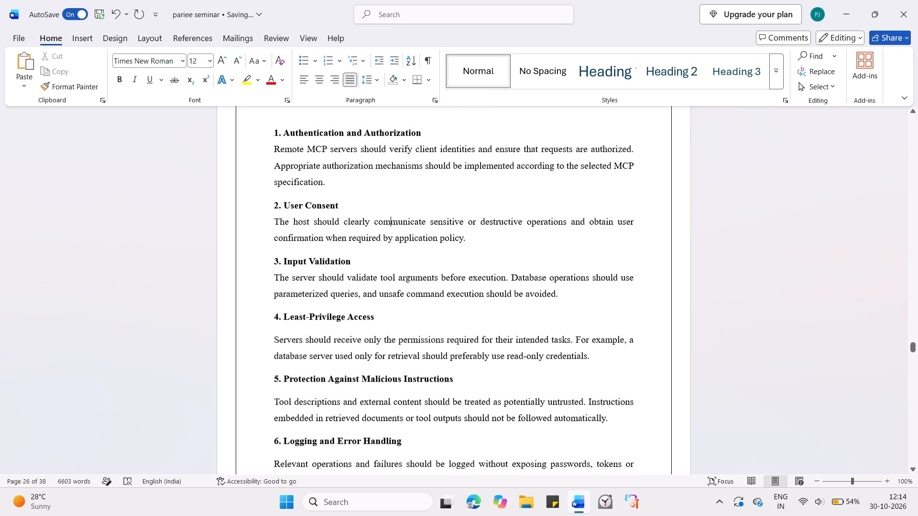
pyautogui.scroll(-1, 391, 226)
pyautogui.click(342, 260)
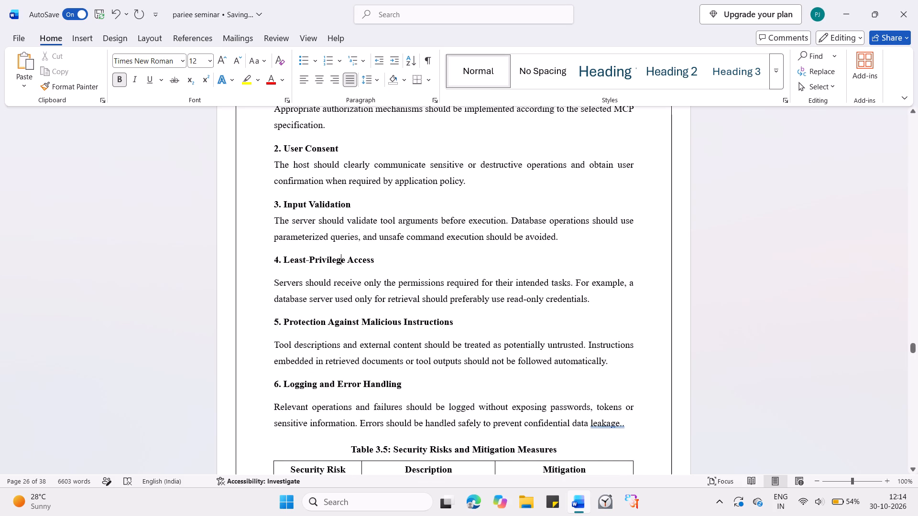
pyautogui.moveTo(369, 80); pyautogui.dragTo(380, 227)
pyautogui.click(380, 227)
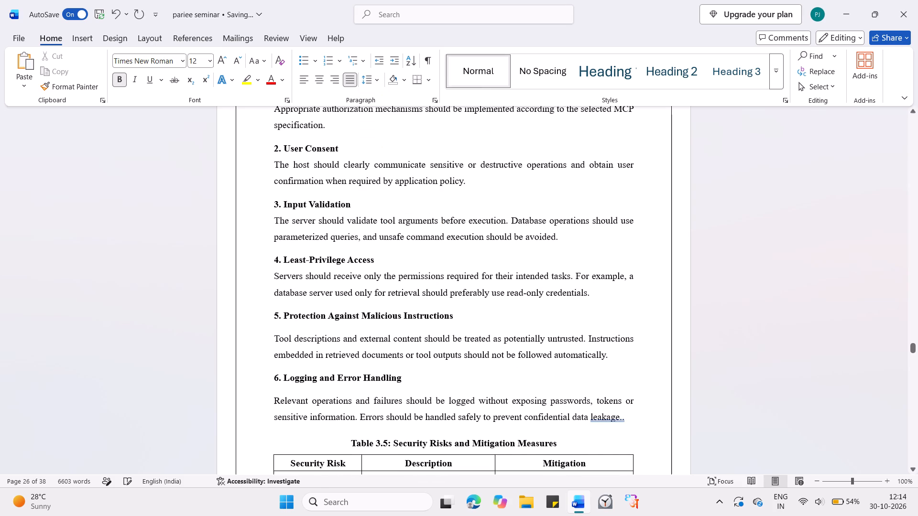
pyautogui.scroll(-1, 380, 227)
pyautogui.click(355, 217)
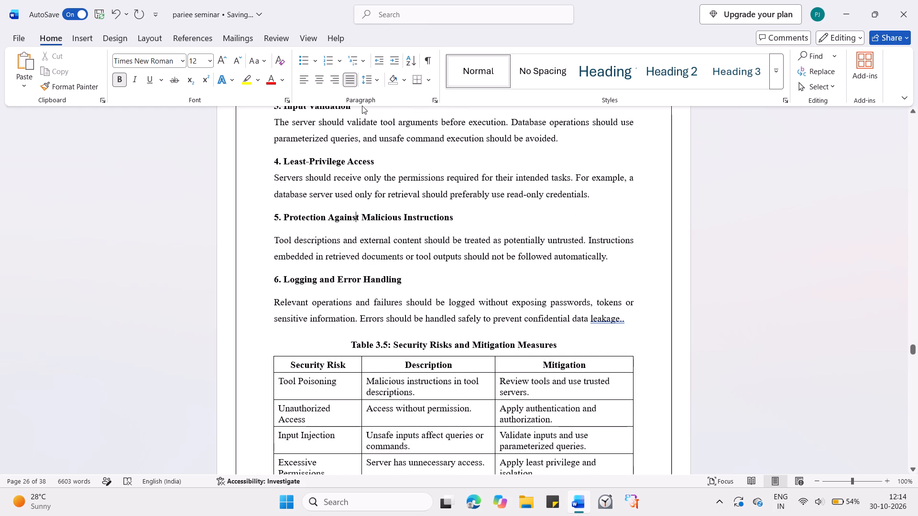
pyautogui.click(373, 74)
pyautogui.click(385, 228)
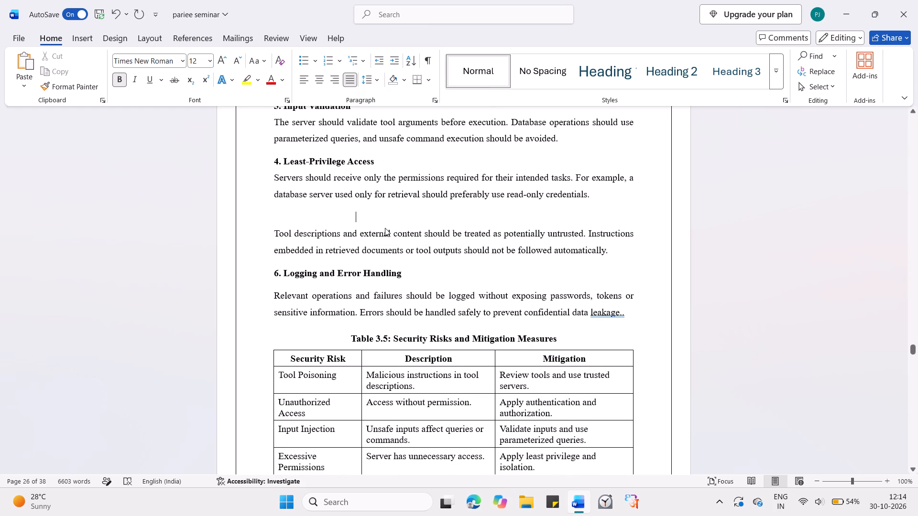
pyautogui.click(349, 276)
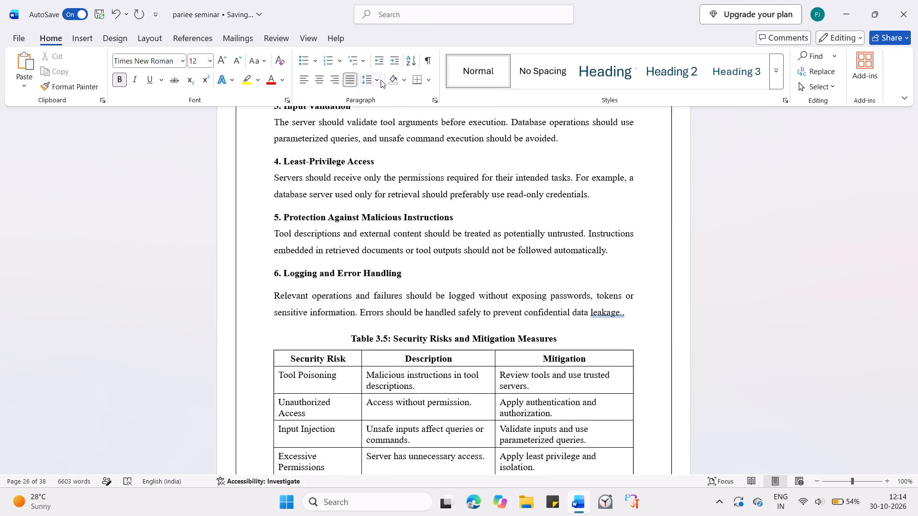
pyautogui.moveTo(378, 80); pyautogui.dragTo(394, 228)
pyautogui.click(394, 228)
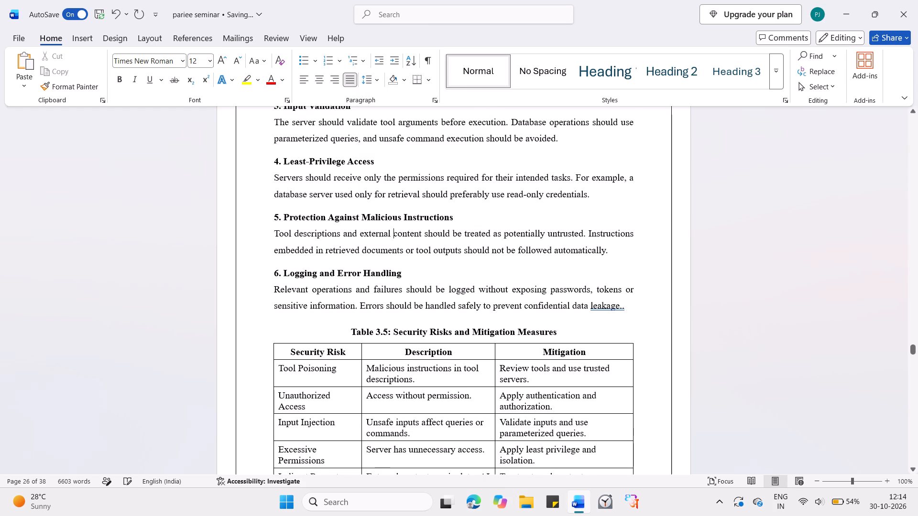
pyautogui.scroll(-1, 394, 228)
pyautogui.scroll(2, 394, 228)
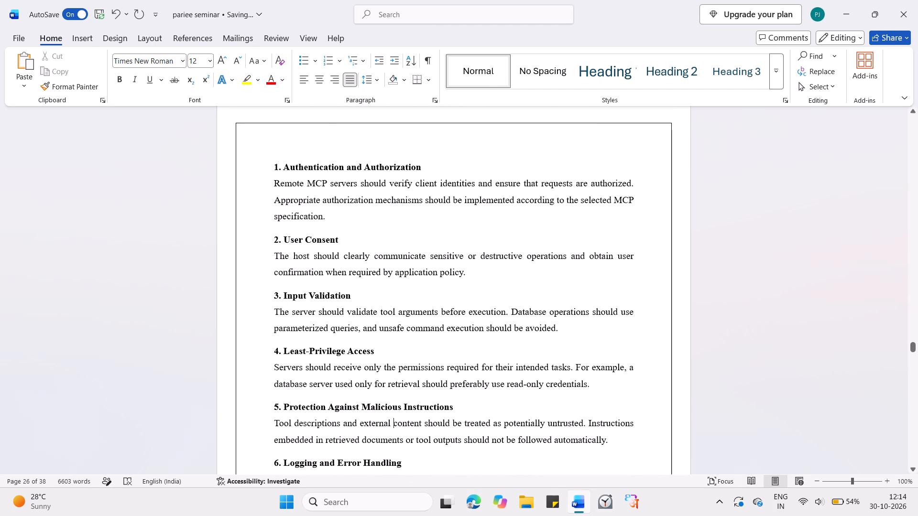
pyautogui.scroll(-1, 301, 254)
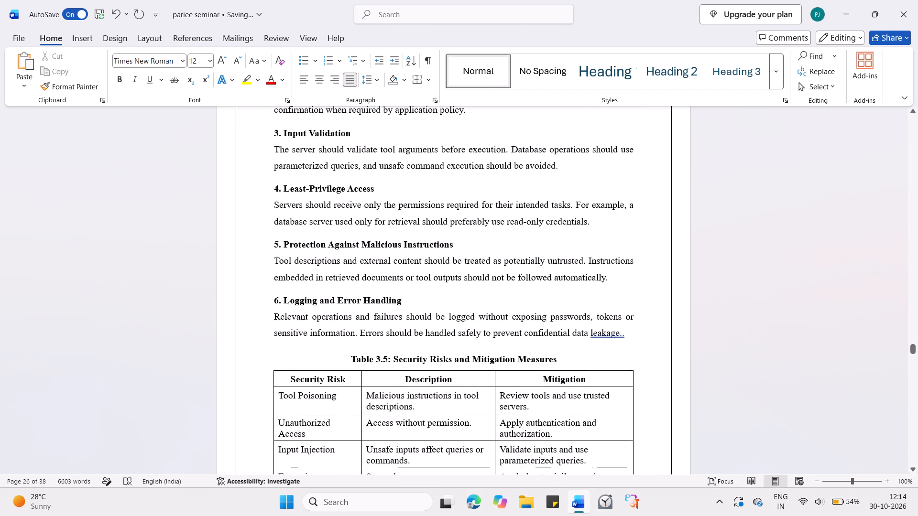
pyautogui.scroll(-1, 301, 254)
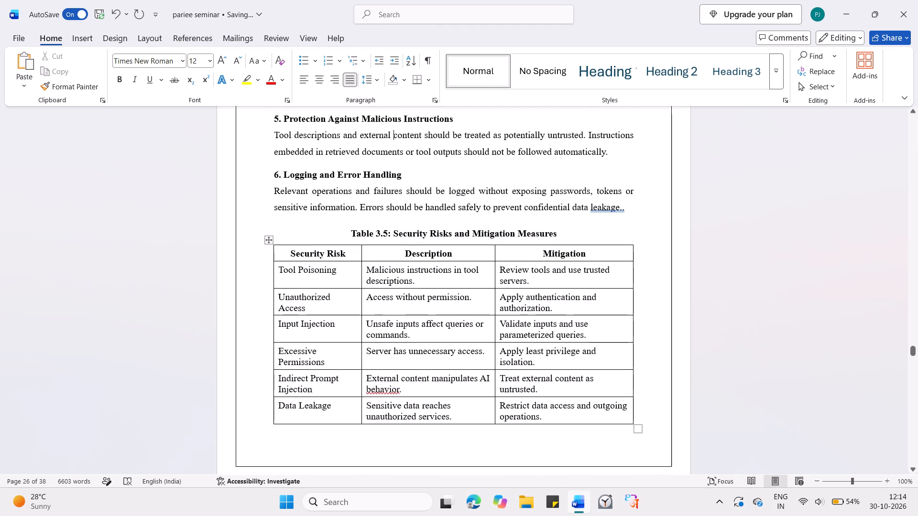
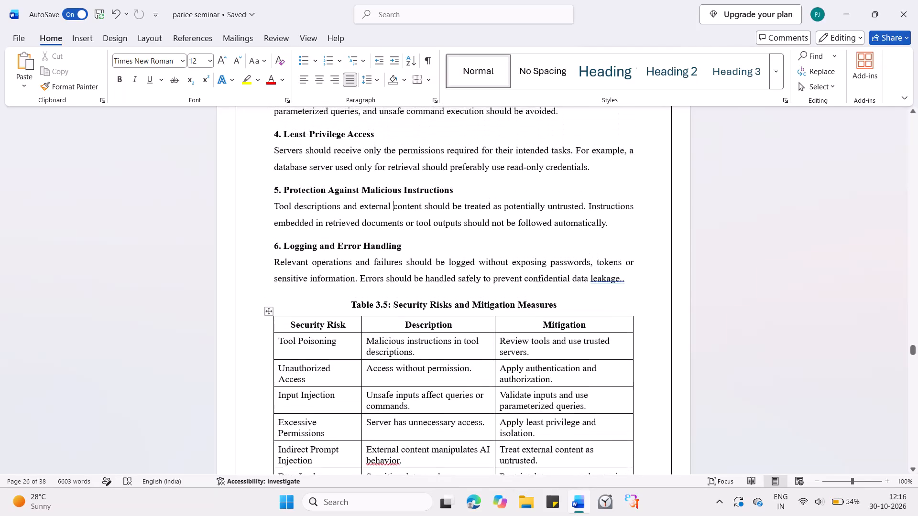
# Remove the space before the caption "Table 3.5: Security Risks and Mitigation Measures".
pyautogui.scroll(3, 301, 254)
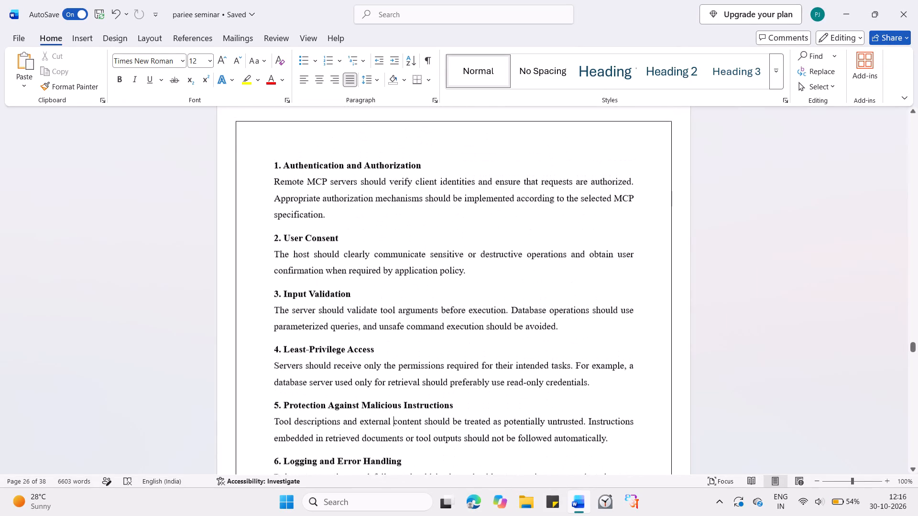
pyautogui.hscroll(1, 301, 254)
pyautogui.scroll(-2, 301, 254)
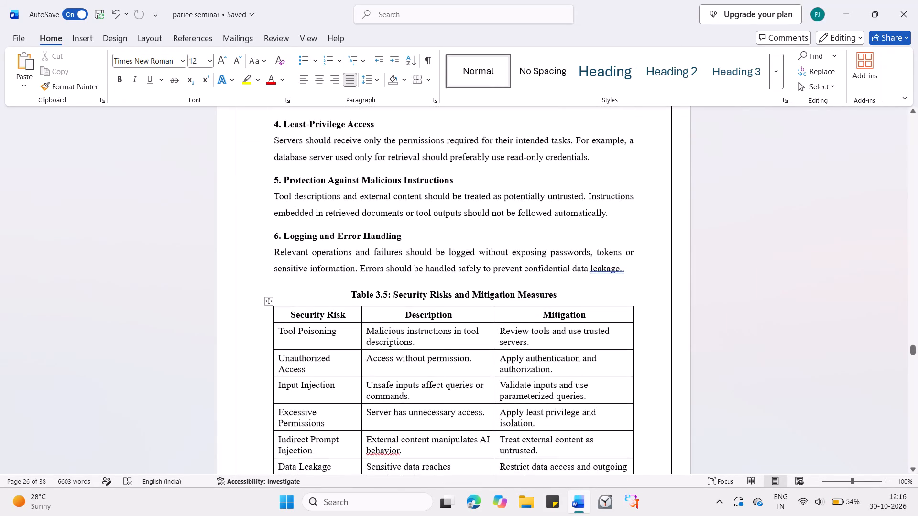
pyautogui.scroll(-1, 301, 254)
pyautogui.click(383, 280)
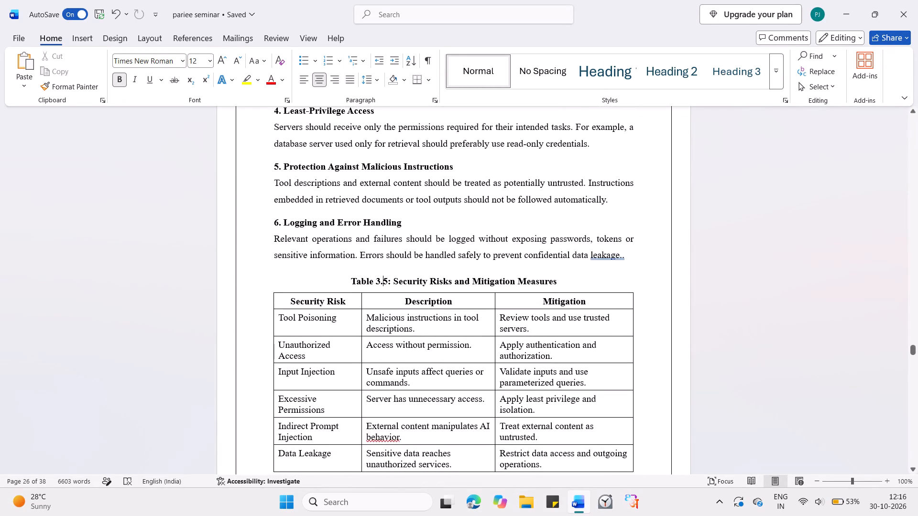
pyautogui.click(375, 84)
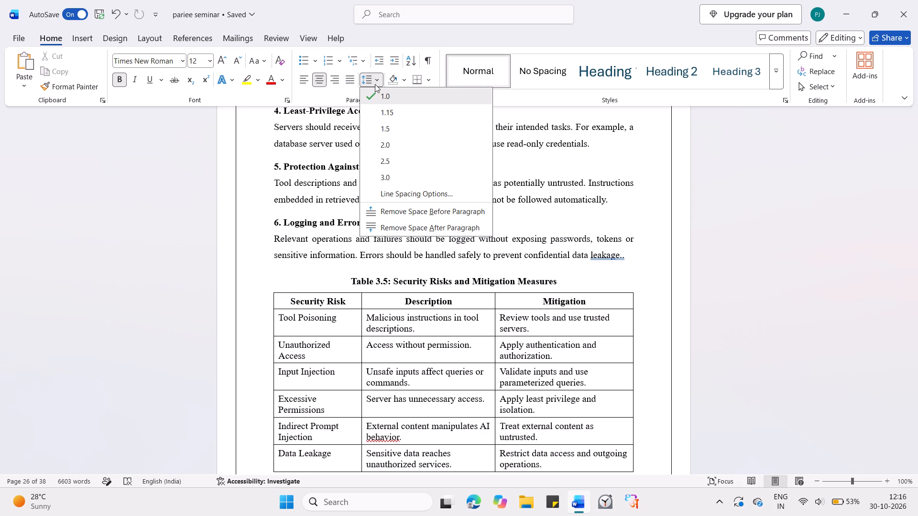
pyautogui.click(390, 216)
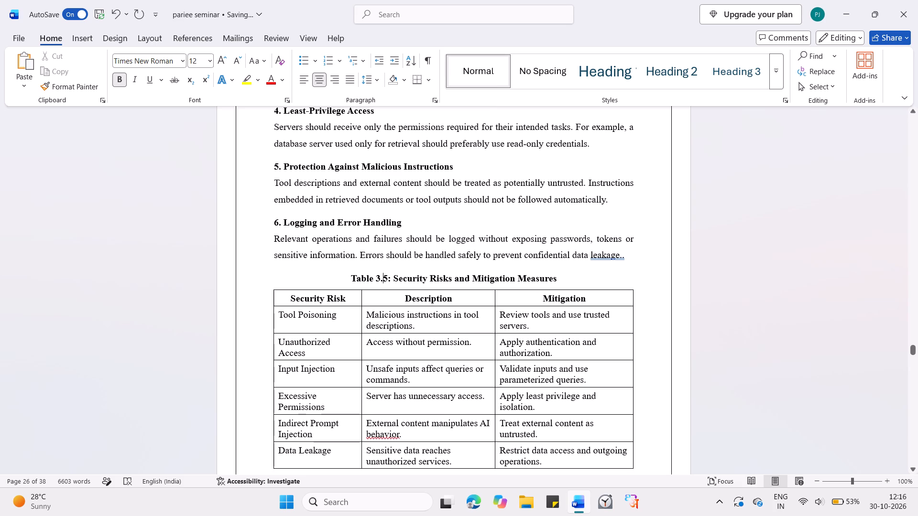
pyautogui.click(372, 76)
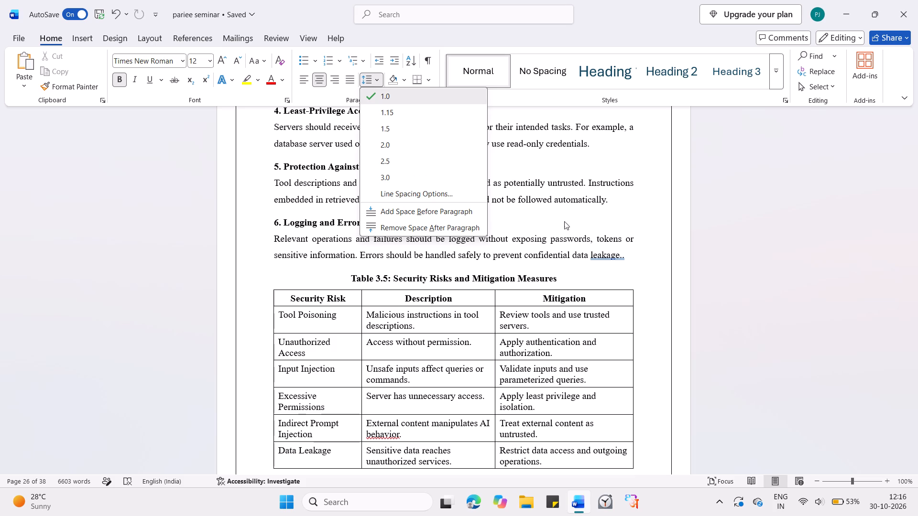
pyautogui.click(557, 231)
# Check the paragraph indentation and line spacing settings for all the cells of Table 3.5.
pyautogui.scroll(-1, 557, 231)
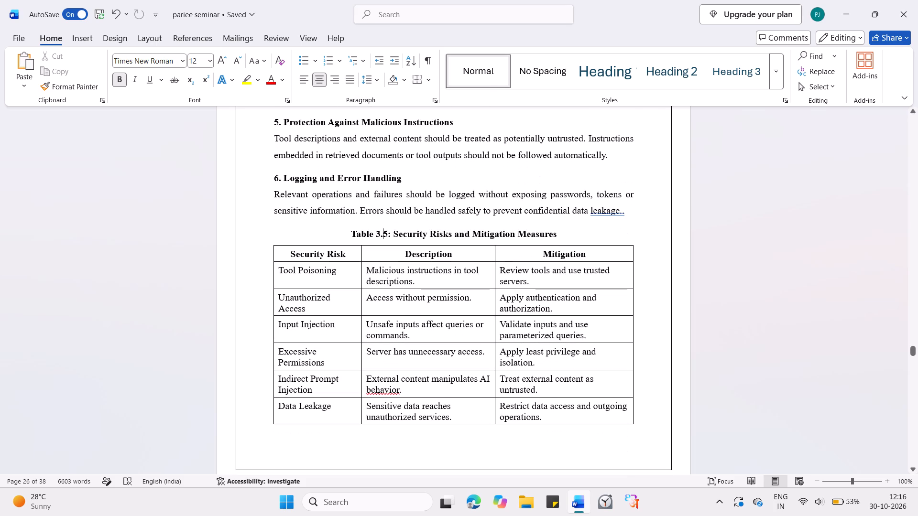
pyautogui.scroll(-1, 557, 231)
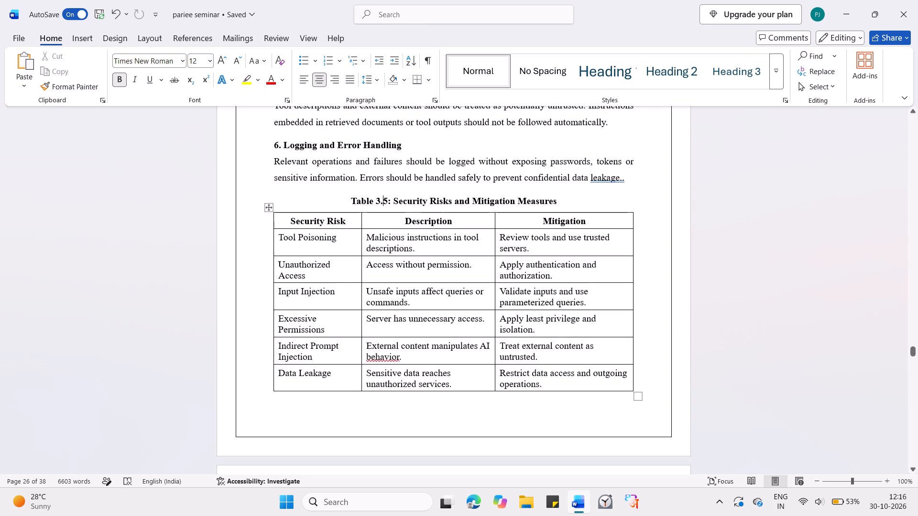
pyautogui.scroll(-1, 557, 231)
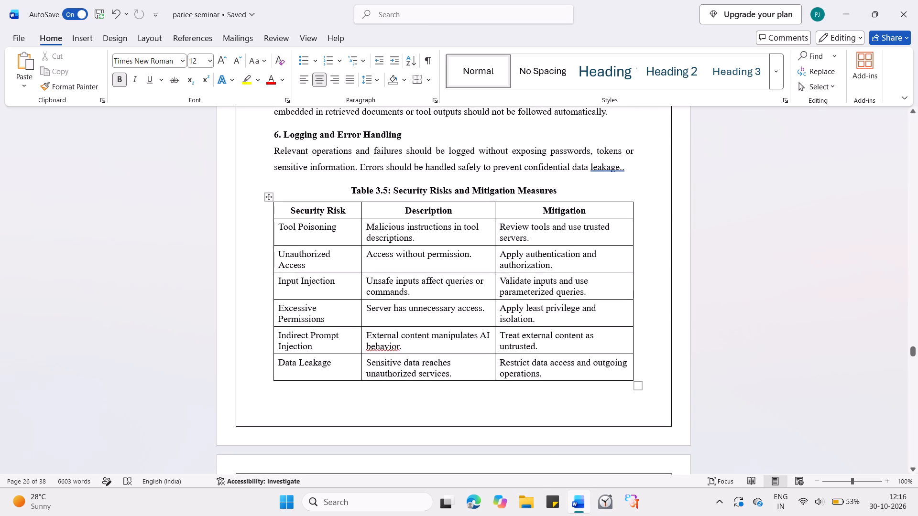
pyautogui.moveTo(286, 209); pyautogui.dragTo(518, 306)
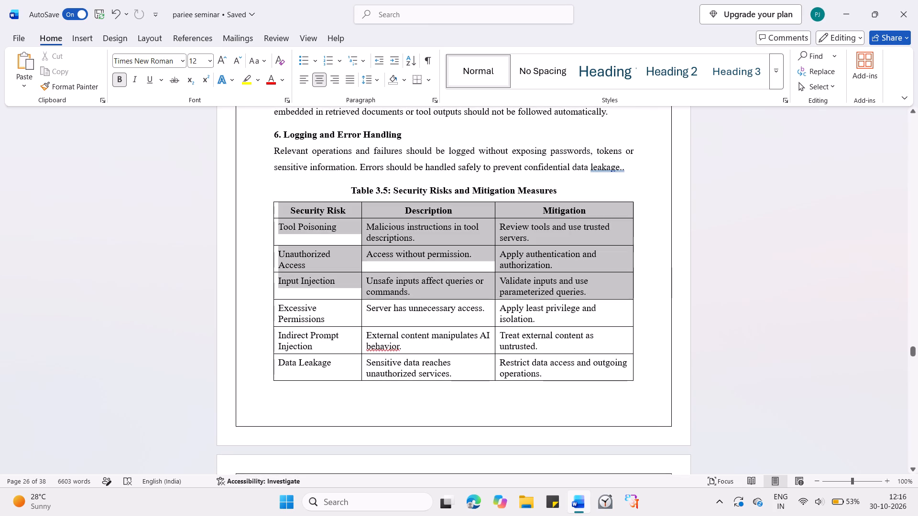
pyautogui.moveTo(518, 306); pyautogui.dragTo(553, 205)
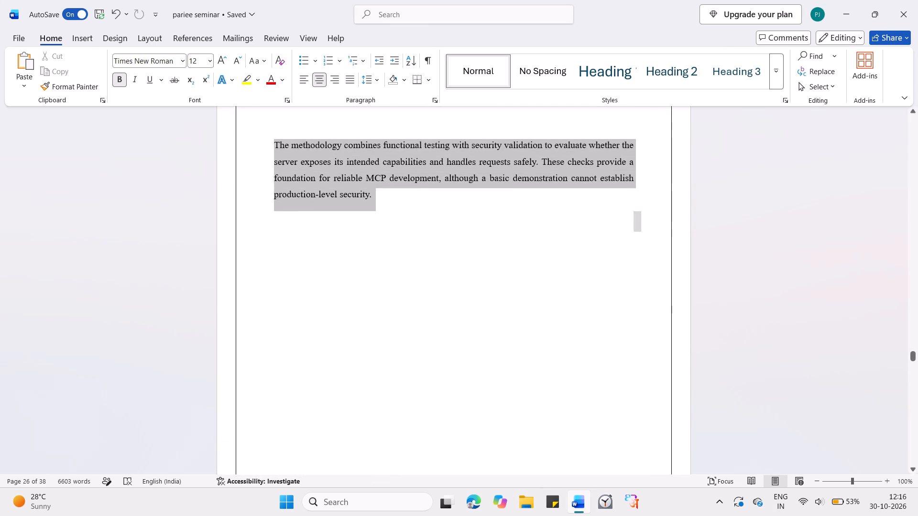
pyautogui.moveTo(553, 205); pyautogui.dragTo(584, 376)
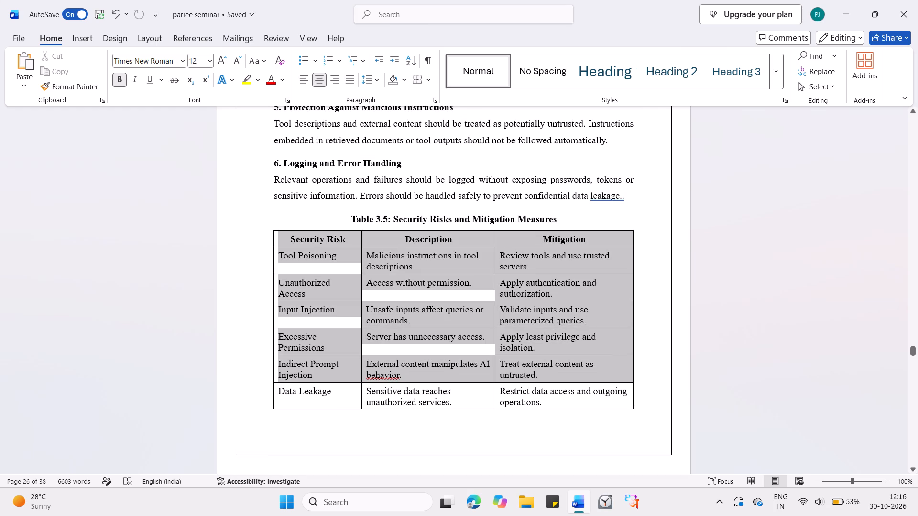
pyautogui.moveTo(584, 376); pyautogui.dragTo(583, 389)
pyautogui.click(375, 80)
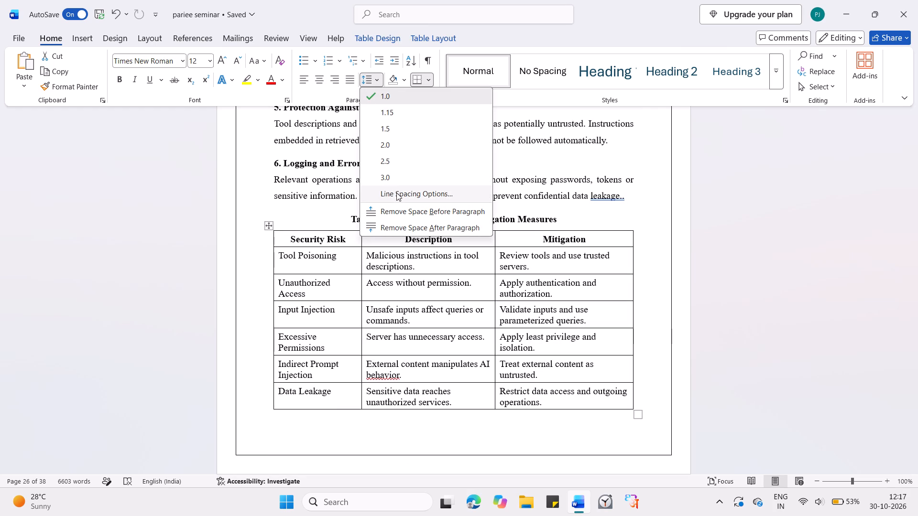
pyautogui.click(396, 193)
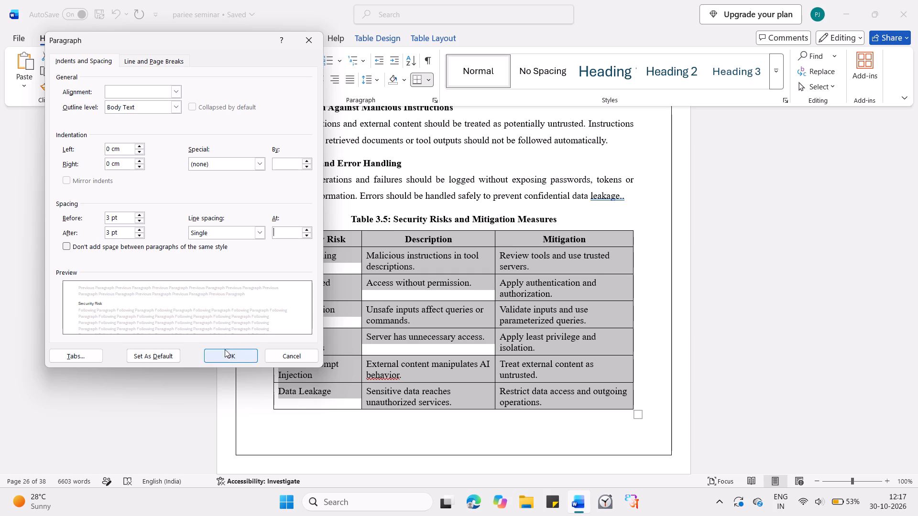
pyautogui.click(225, 355)
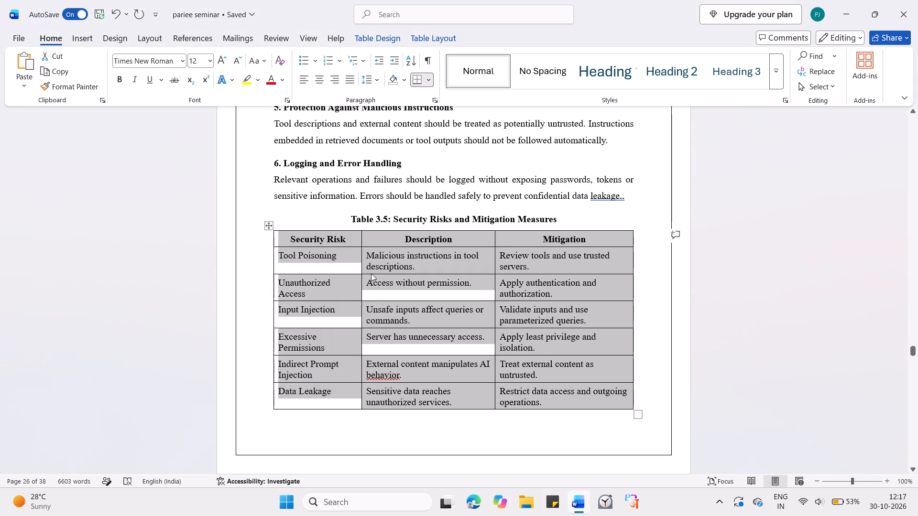
pyautogui.click(361, 216)
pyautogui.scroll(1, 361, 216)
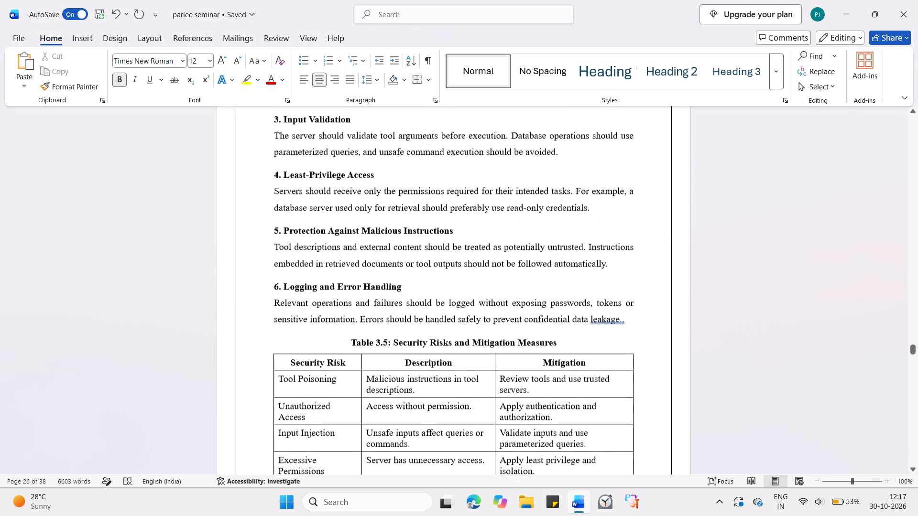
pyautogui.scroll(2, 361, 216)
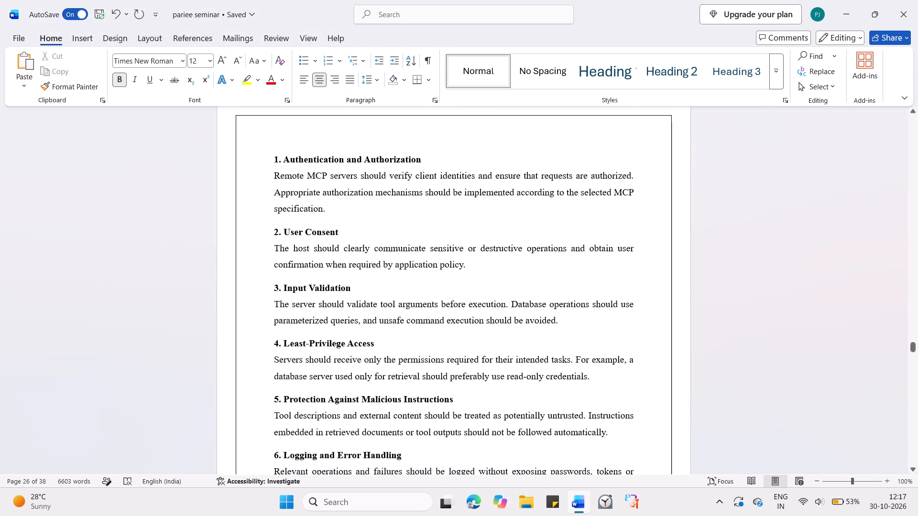